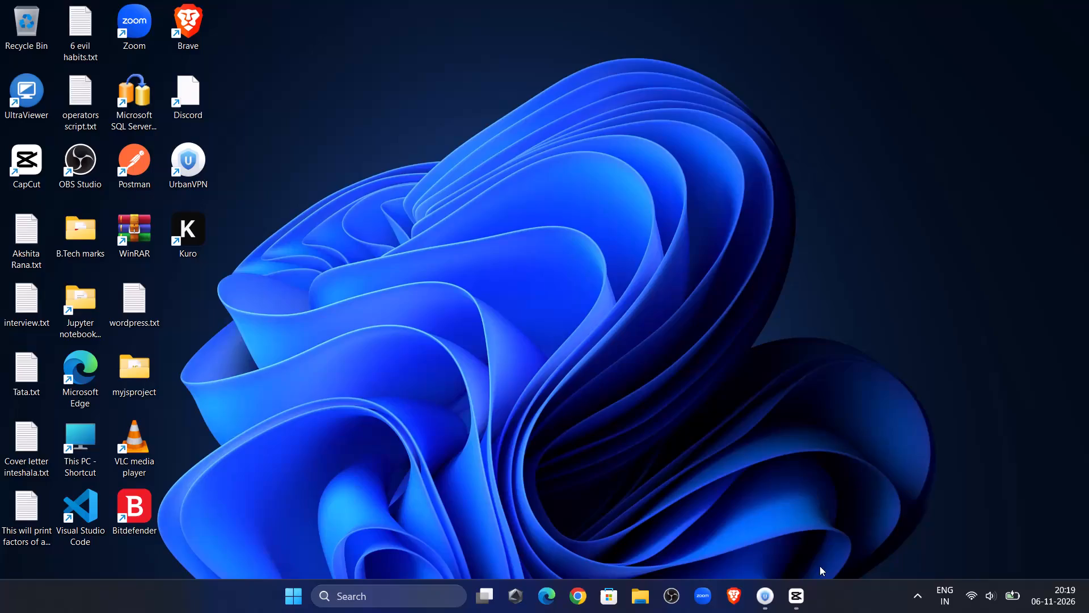
Switch to CapCut and split the long sweets.wav clip where the speech ends, at about 00:00:40:12.
left_click(803, 604)
left_click(613, 422)
left_click(562, 307)
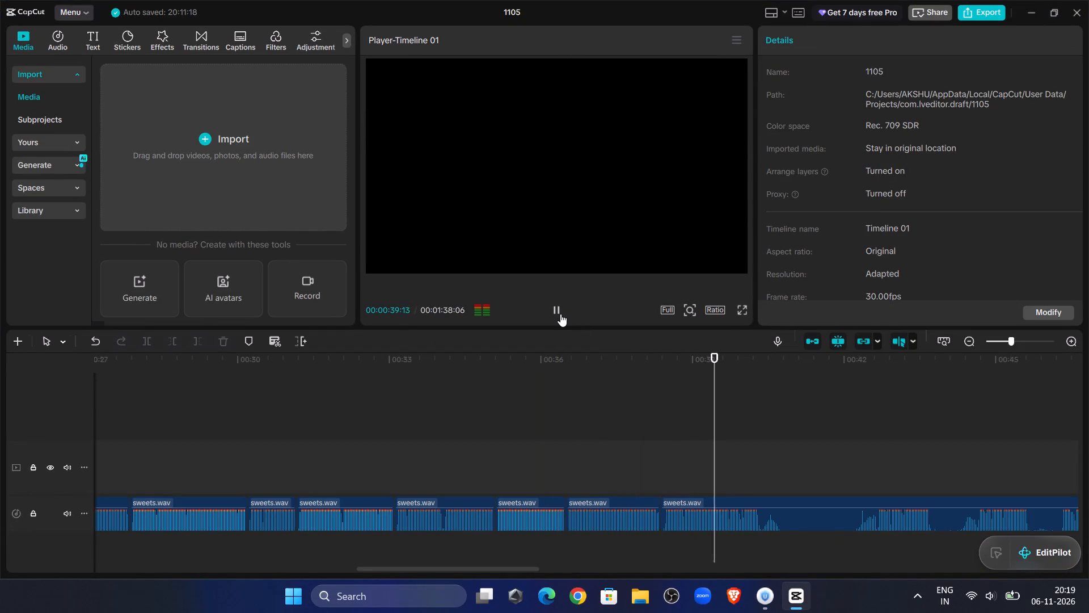
left_click(560, 314)
left_click(697, 522)
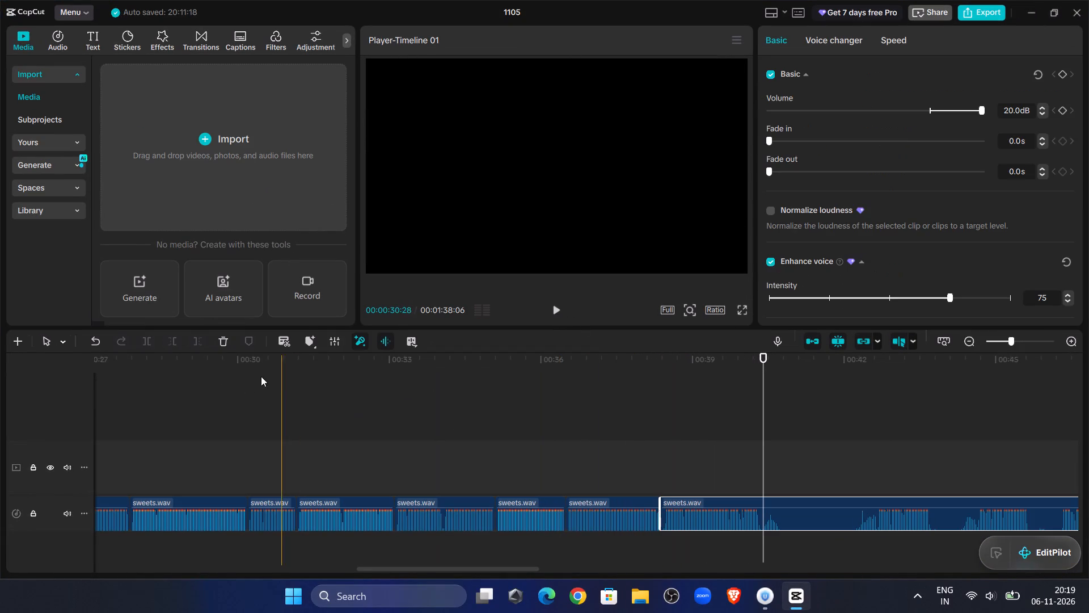
left_click(150, 342)
Trim the start of the last sweets.wav clip up to 00:00:49:17 and move it against the preceding clip.
left_click(866, 461)
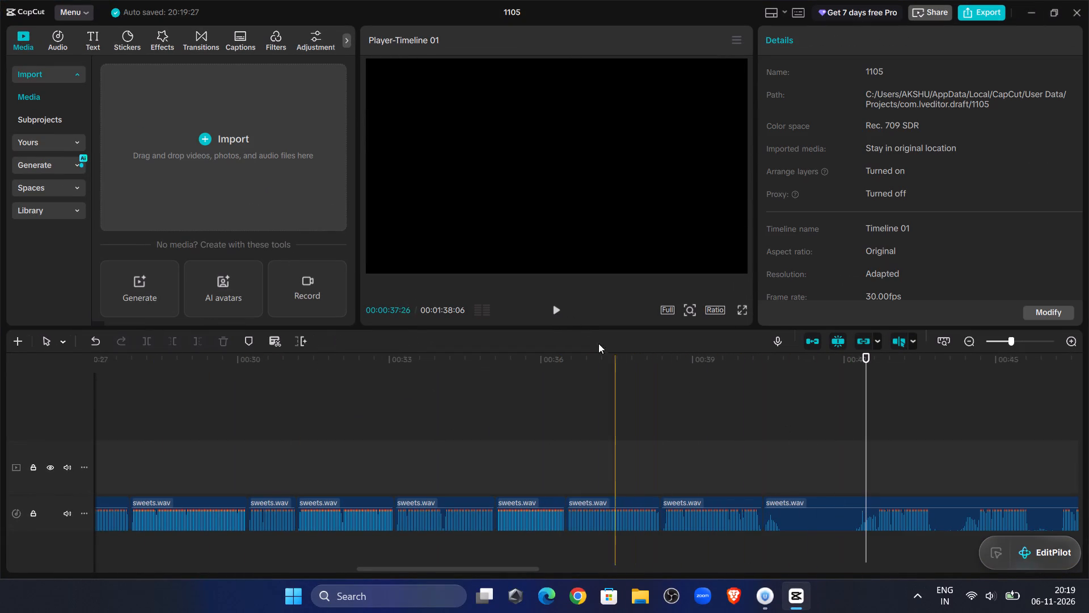
left_click(570, 316)
left_click(565, 314)
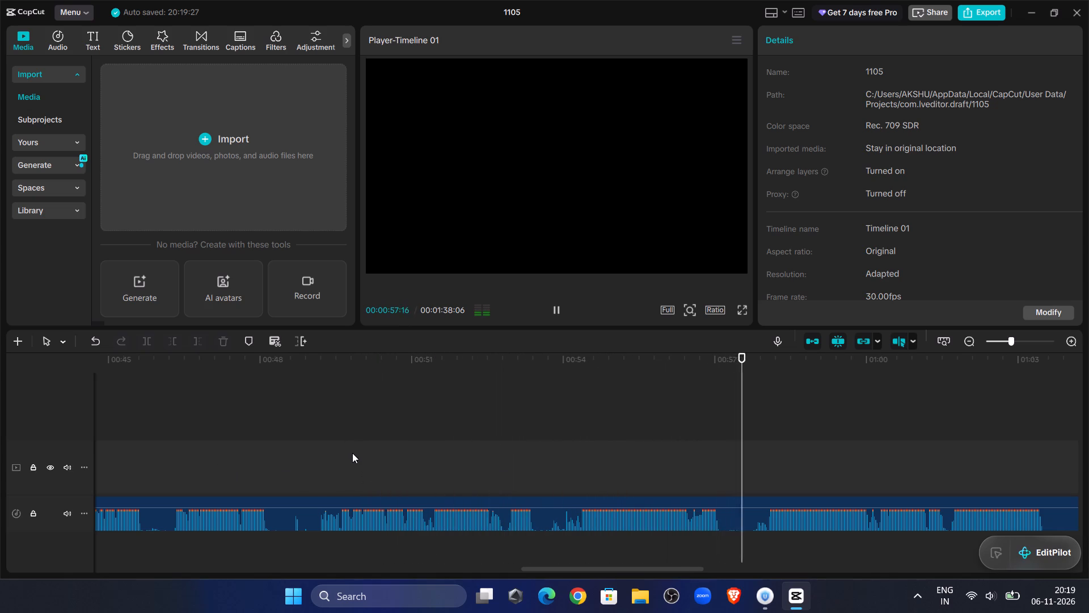
double_click(339, 462)
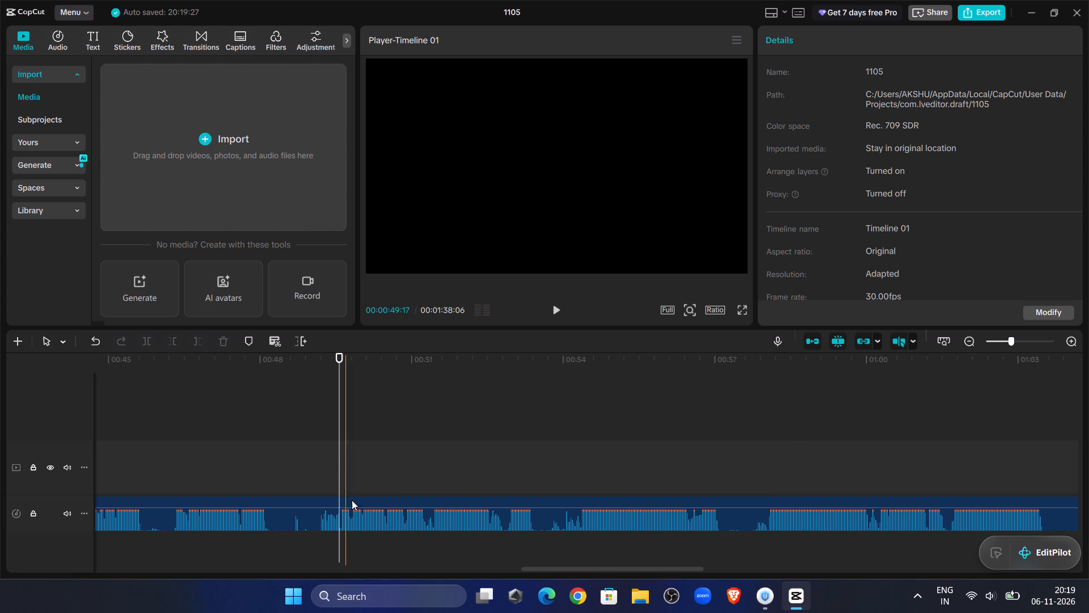
left_click(353, 514)
left_click(164, 341)
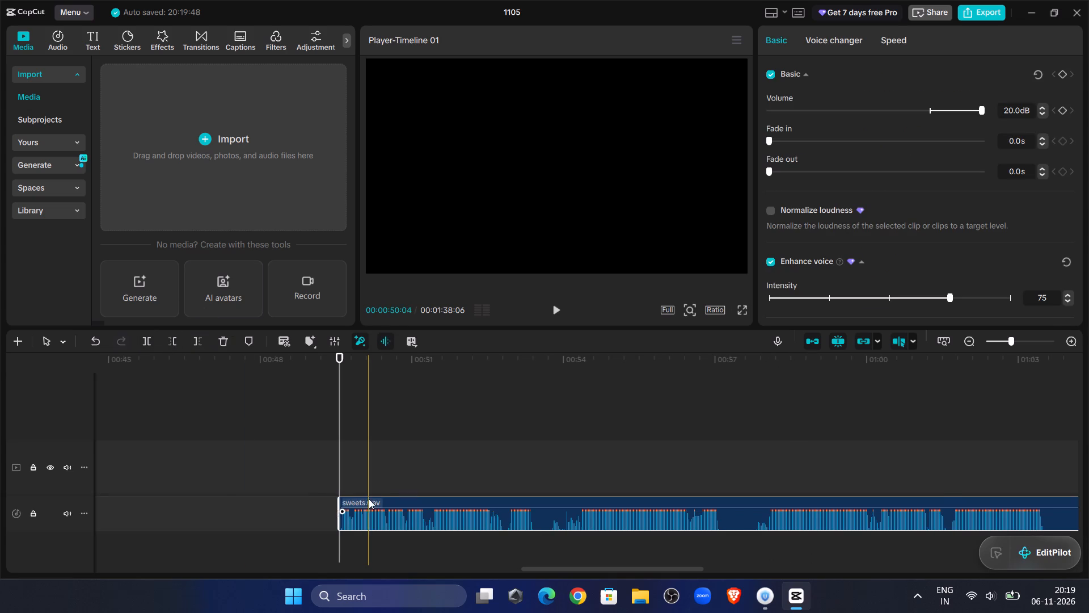
left_click_drag(373, 503, 389, 519)
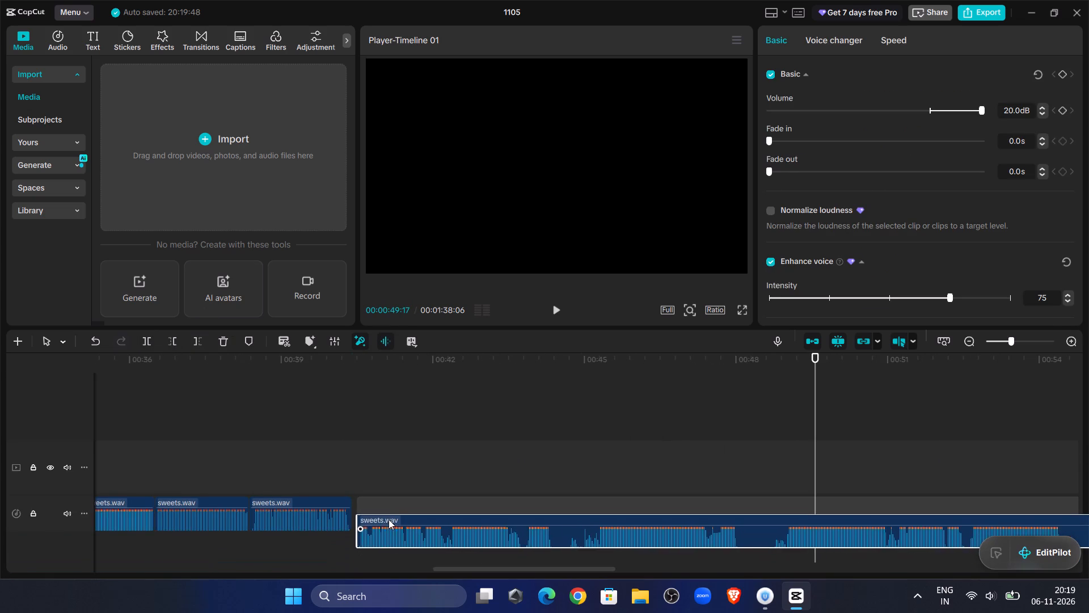
left_click_drag(389, 519, 385, 518)
Play across the new join and split the last sweets.wav clip at 00:00:42:03.
left_click(337, 434)
left_click(562, 309)
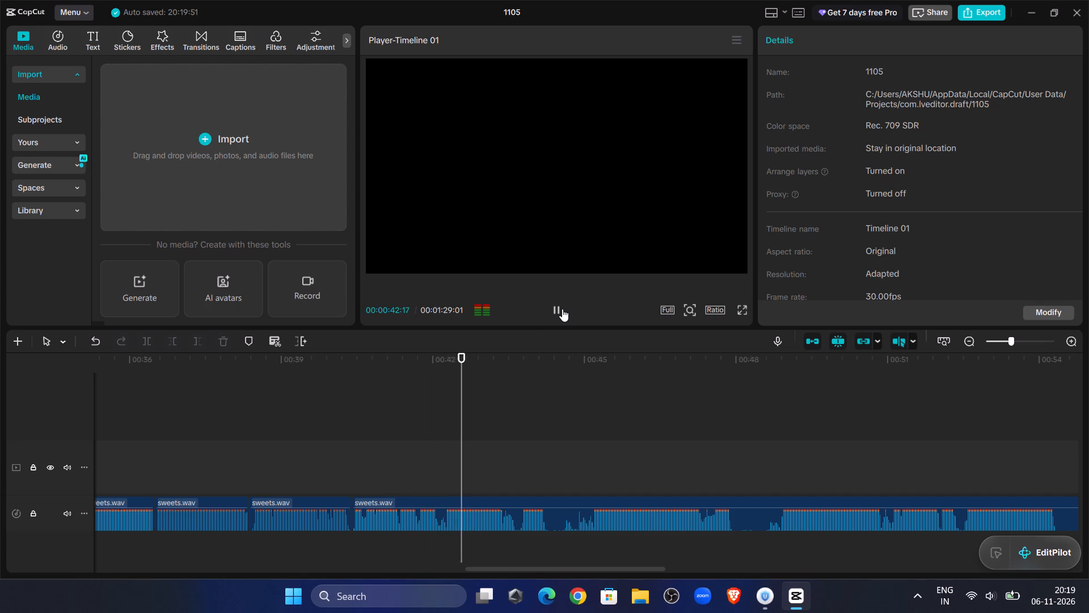
left_click(430, 442)
double_click(555, 311)
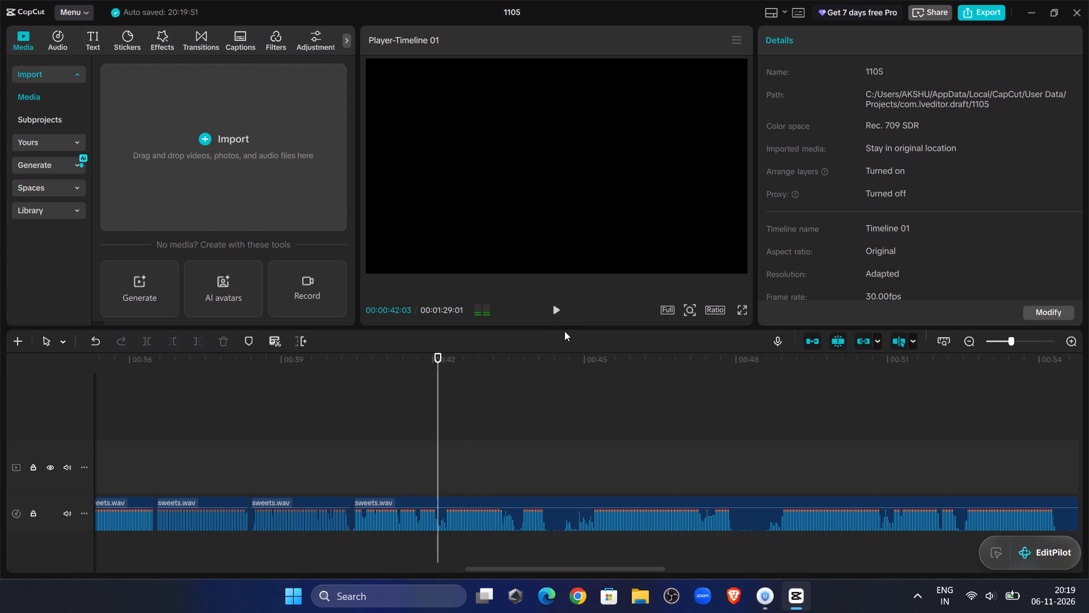
left_click(485, 515)
left_click(146, 341)
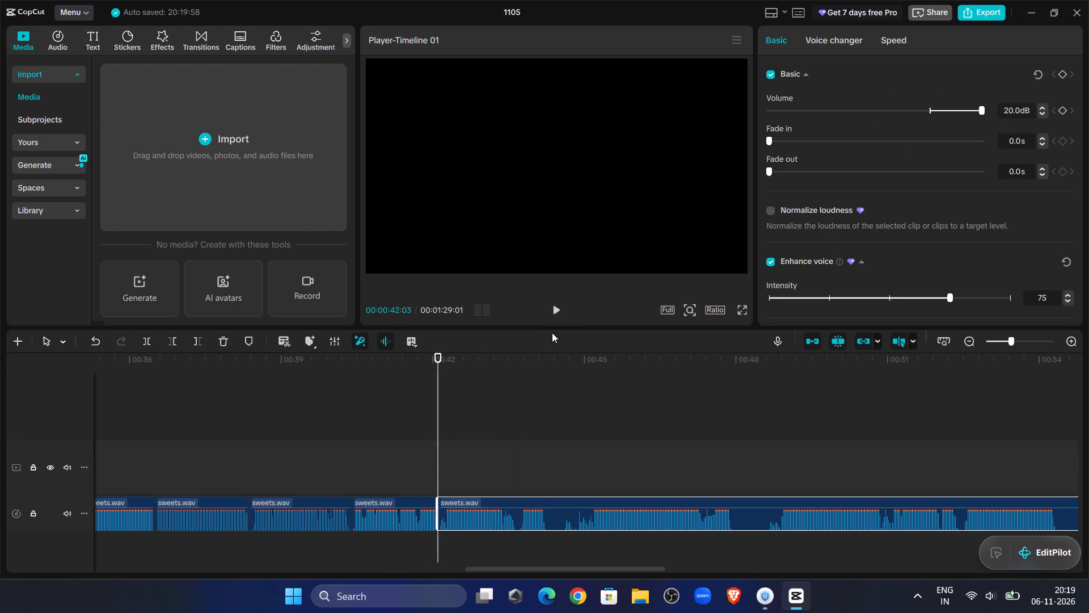
Trim the start of the last clip up to 00:00:42:07 and close the gap to the preceding clip.
double_click(561, 305)
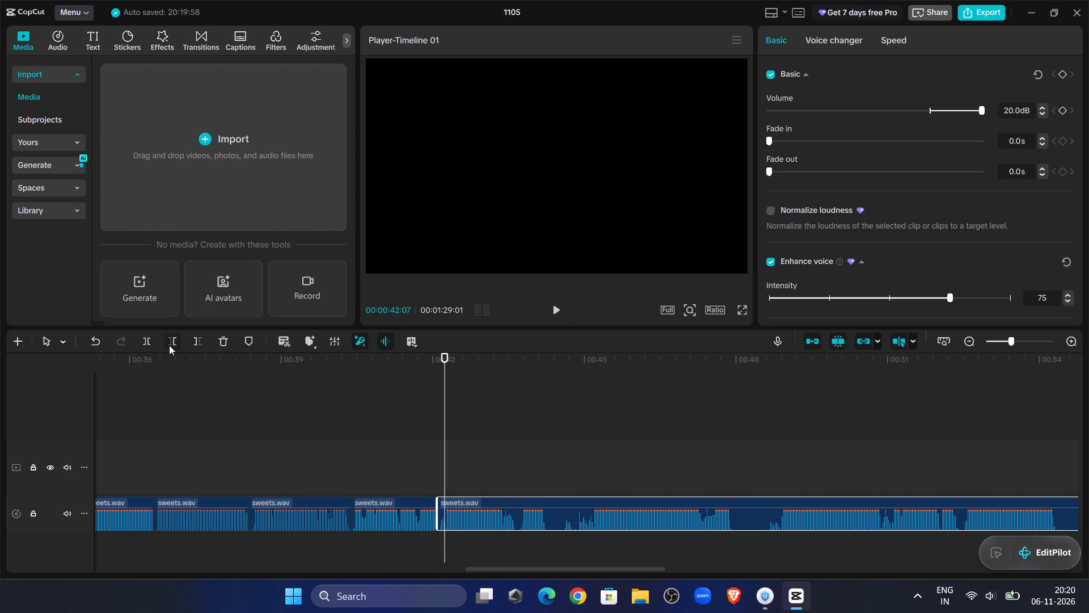
left_click(169, 345)
left_click_drag(475, 502, 465, 510)
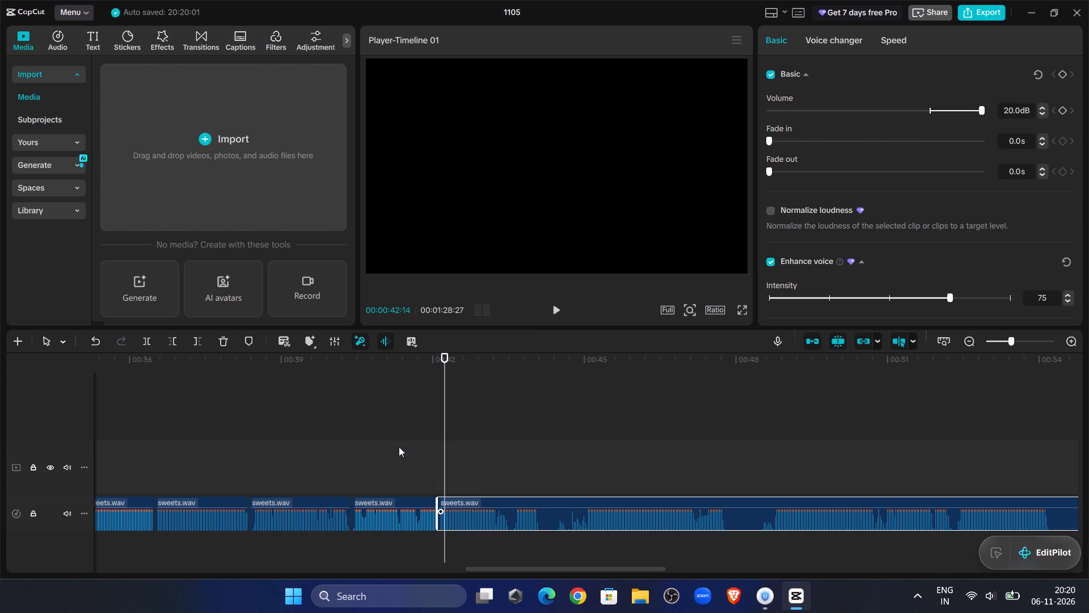
Play across the join and split the last sweets.wav clip where the phrase ends, at about 00:00:43:08.
left_click(397, 444)
left_click(554, 314)
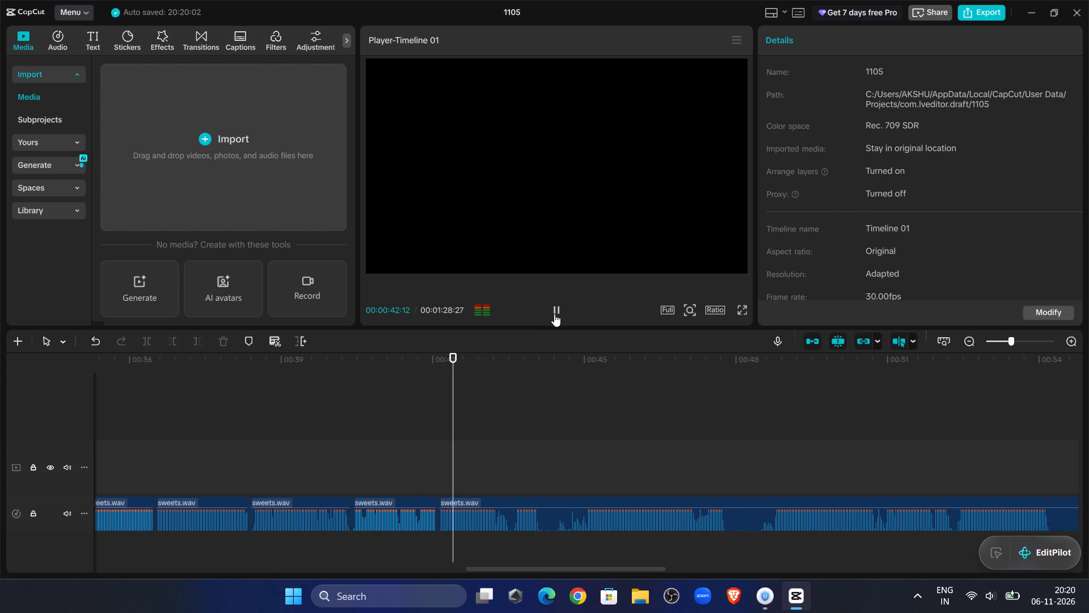
left_click(554, 314)
left_click(527, 513)
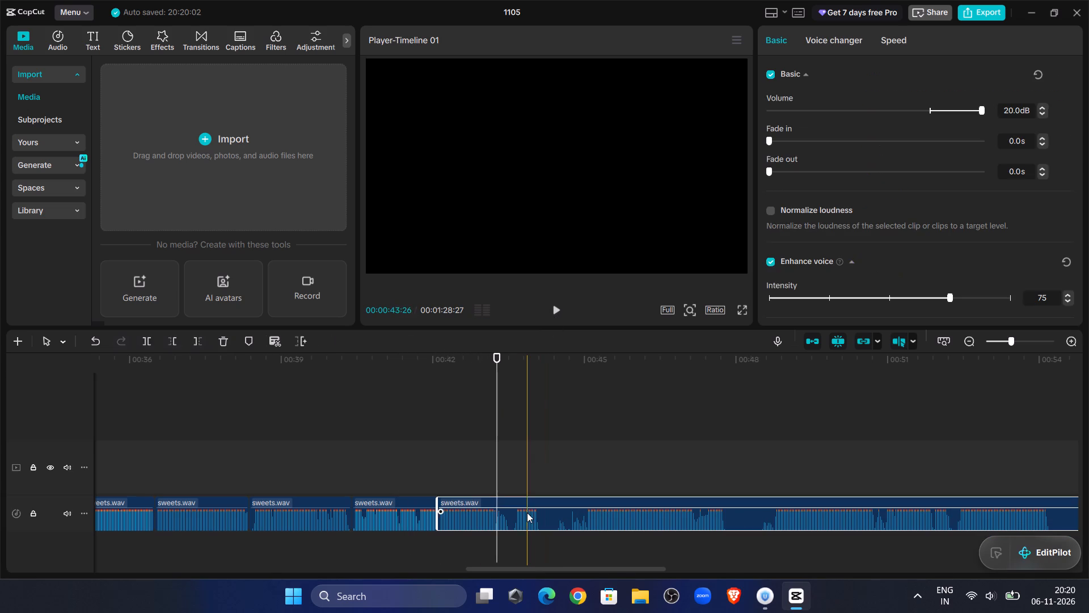
left_click(149, 328)
left_click(150, 338)
Trim the start of the last clip up to about 00:00:45:01 and move it against the preceding clip.
left_click(552, 308)
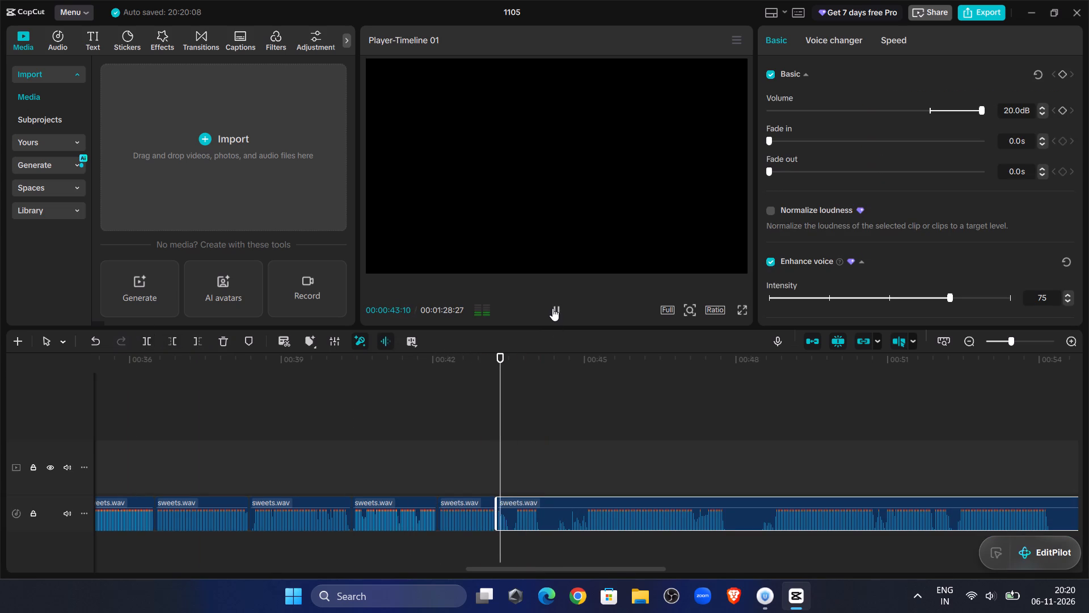
left_click(559, 306)
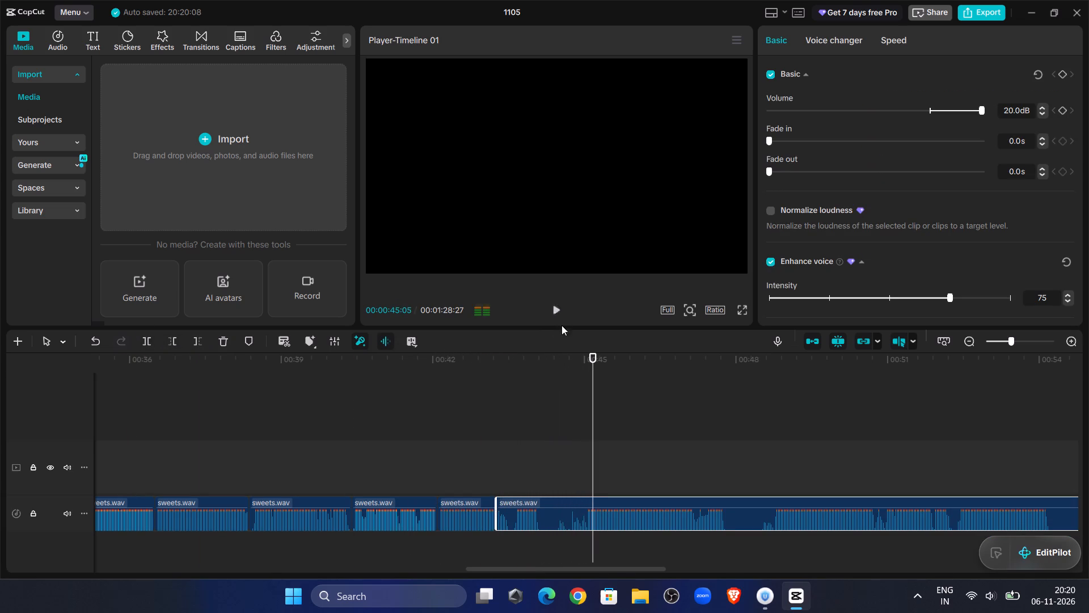
left_click(585, 439)
left_click(594, 516)
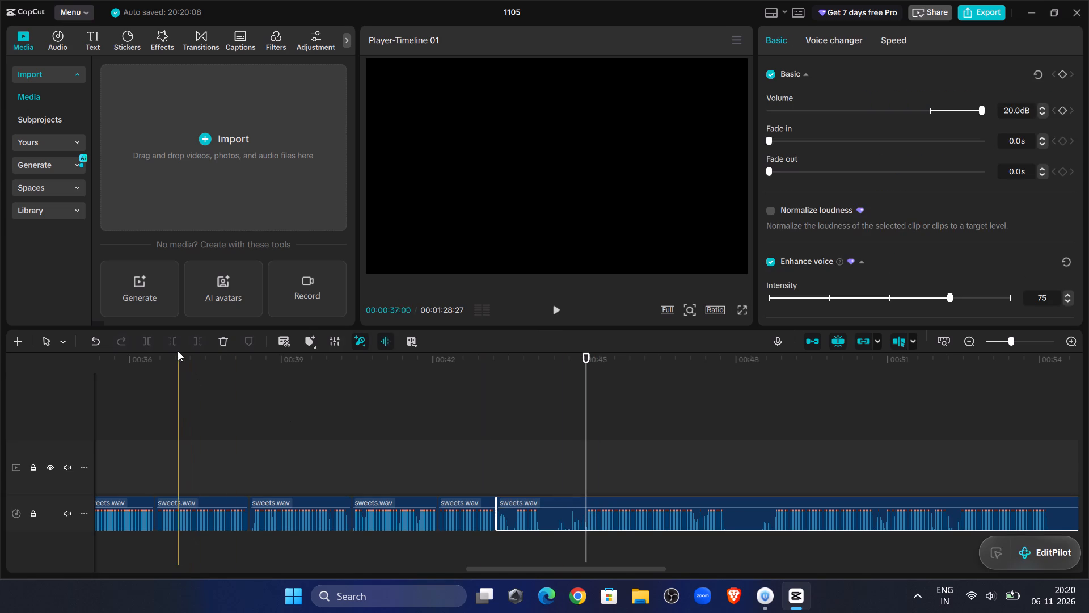
left_click(174, 345)
left_click_drag(598, 501, 510, 509)
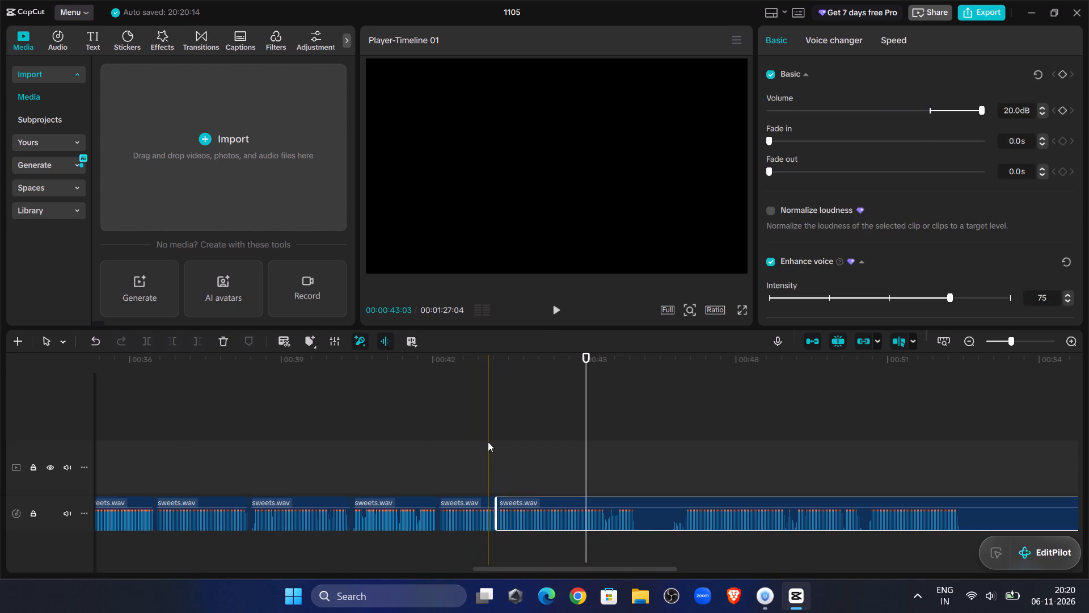
Play the moved clip and split it where the phrase ends, at about 00:00:45:14.
left_click(488, 442)
left_click(552, 310)
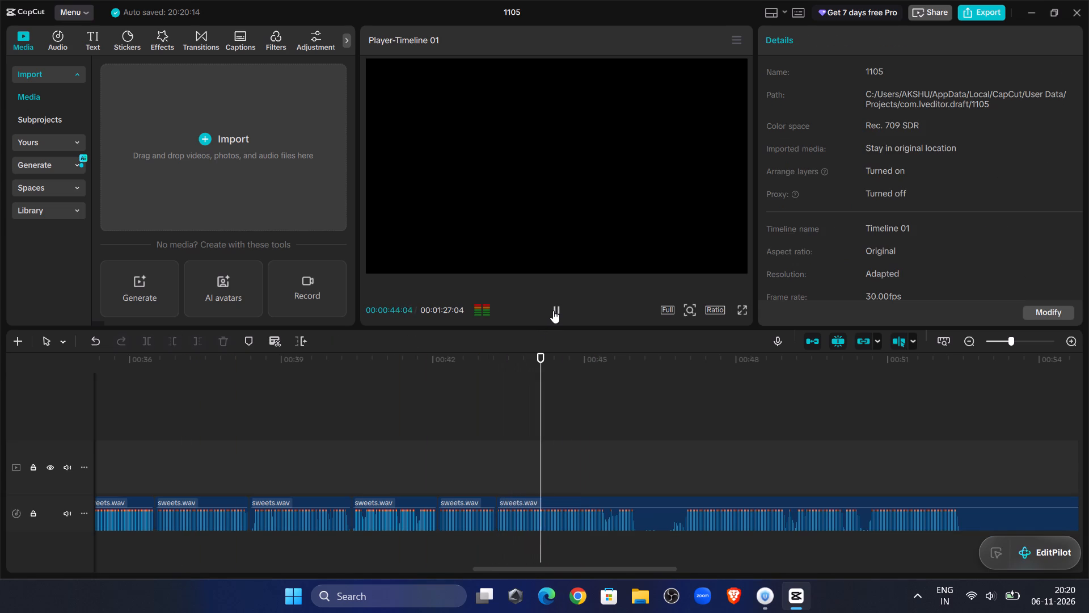
left_click(553, 310)
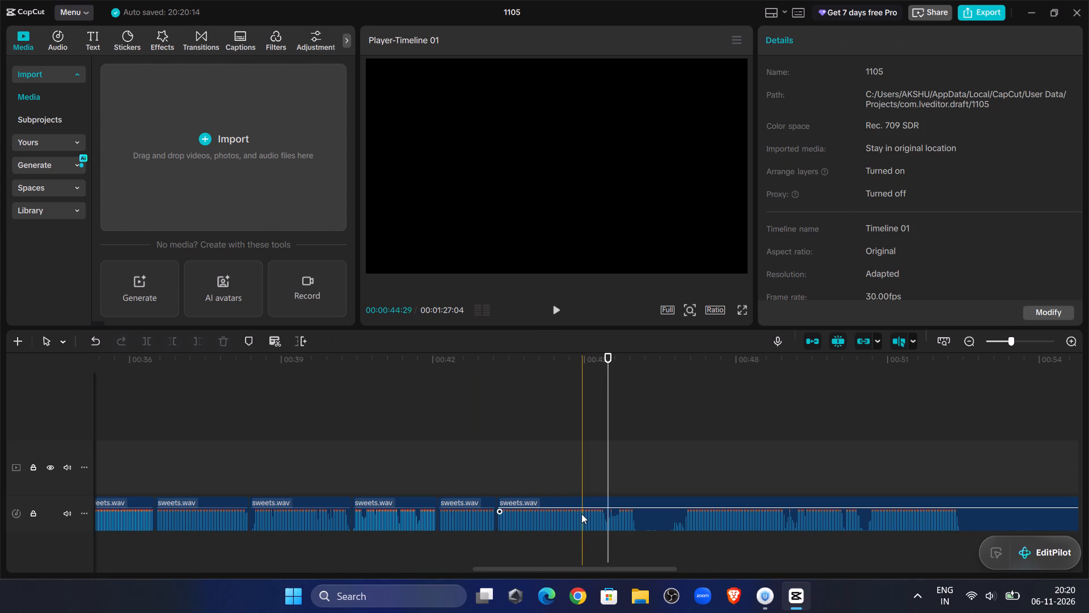
left_click(581, 514)
left_click(153, 338)
Listen through the remaining audio and trim the start of the last sweets.wav clip up to 00:00:49:05.
left_click(654, 400)
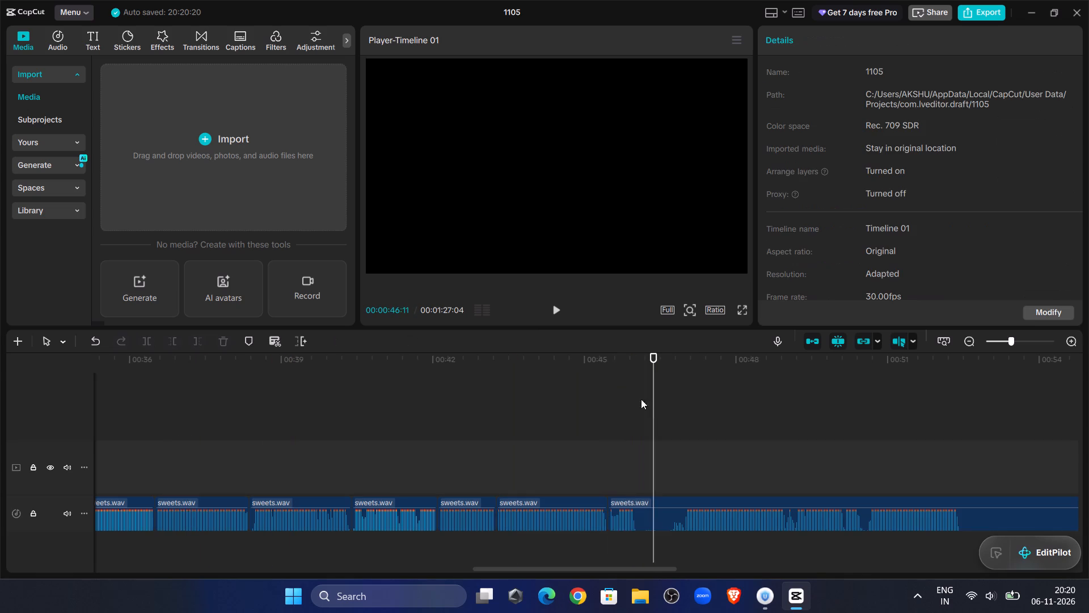
left_click(555, 312)
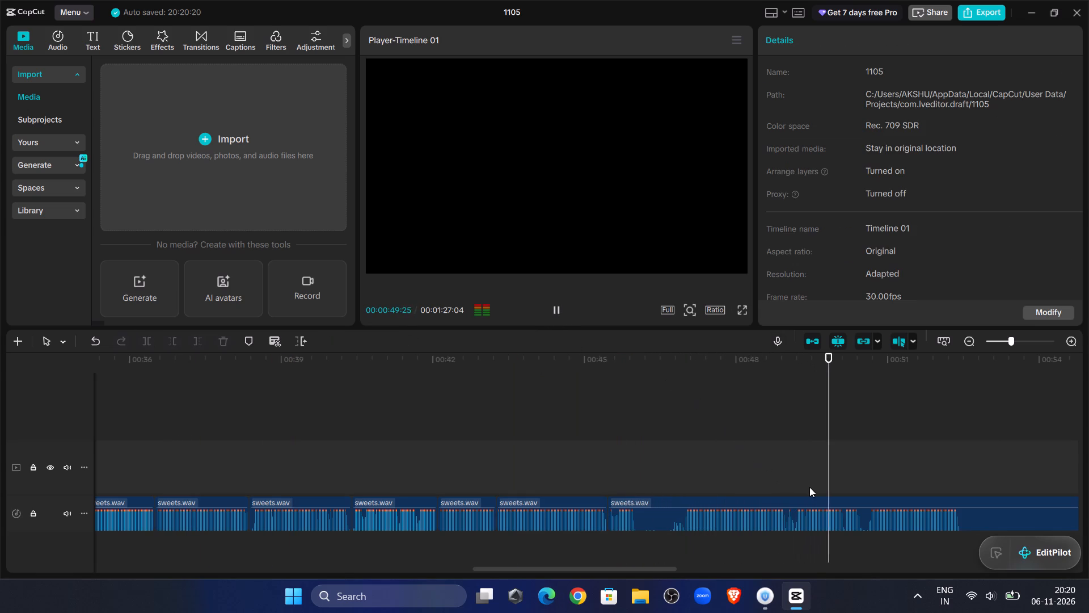
left_click(946, 446)
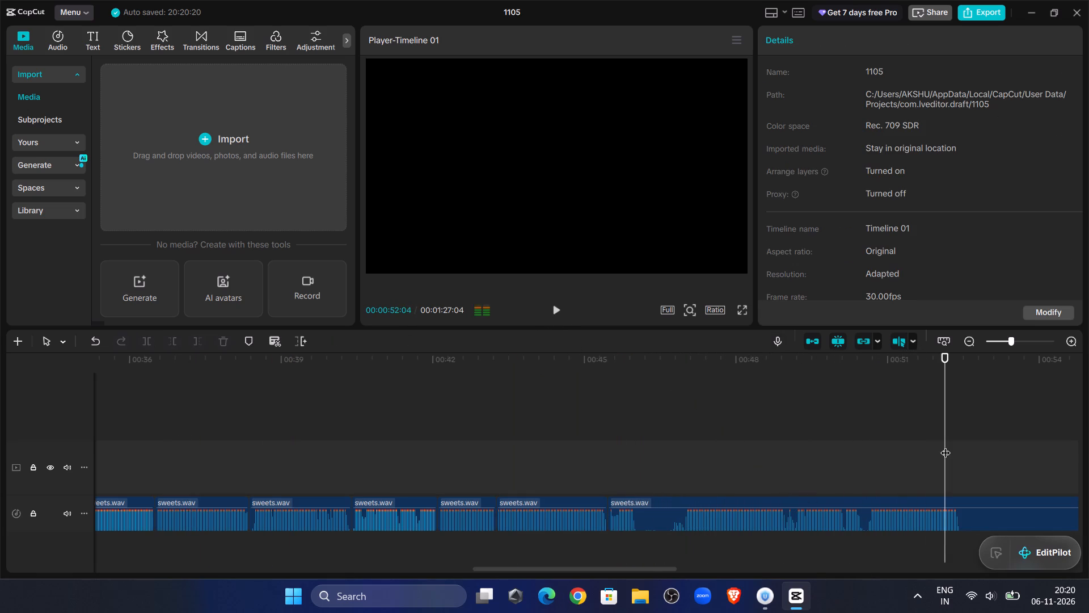
left_click_drag(946, 446, 596, 430)
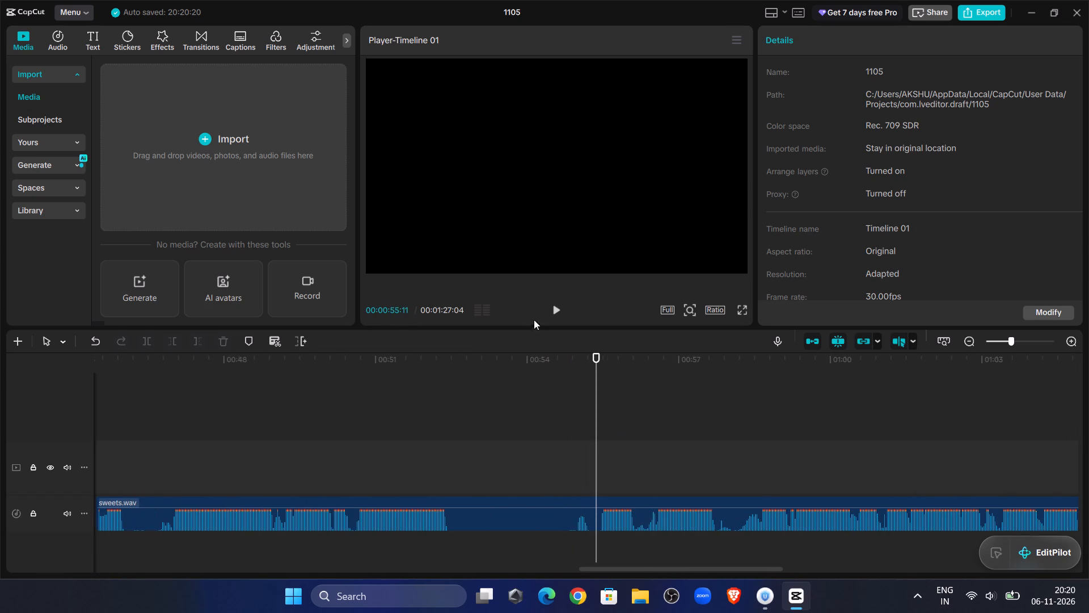
left_click(557, 312)
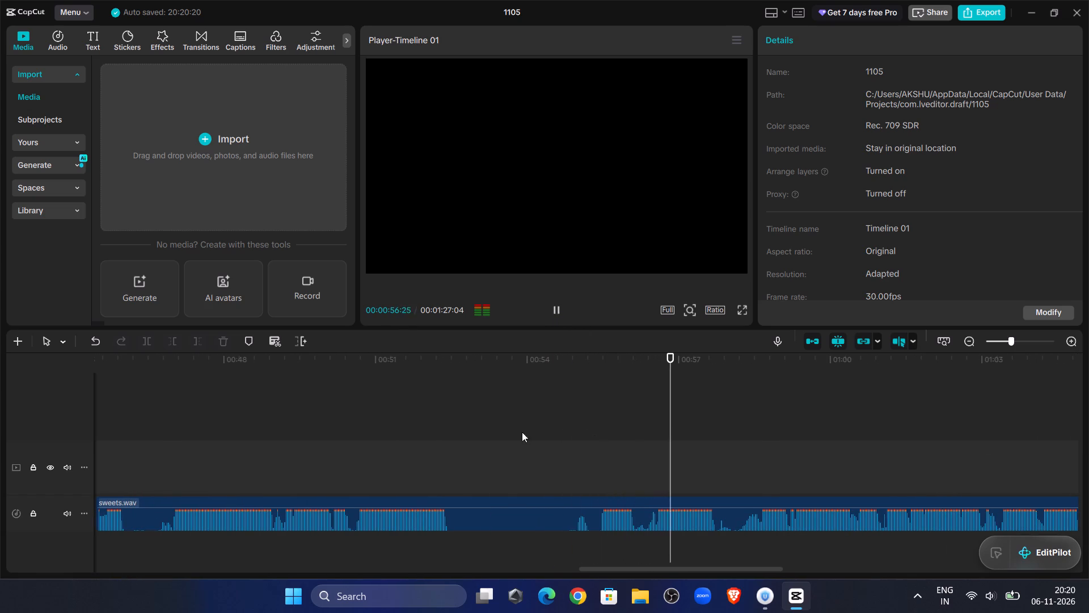
left_click(283, 444)
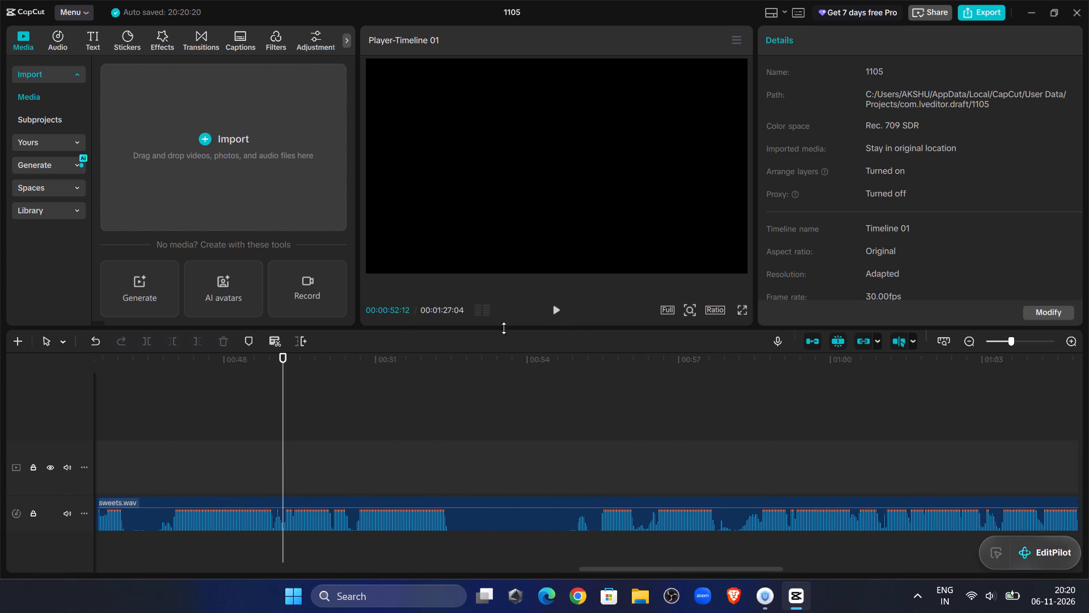
left_click(277, 498)
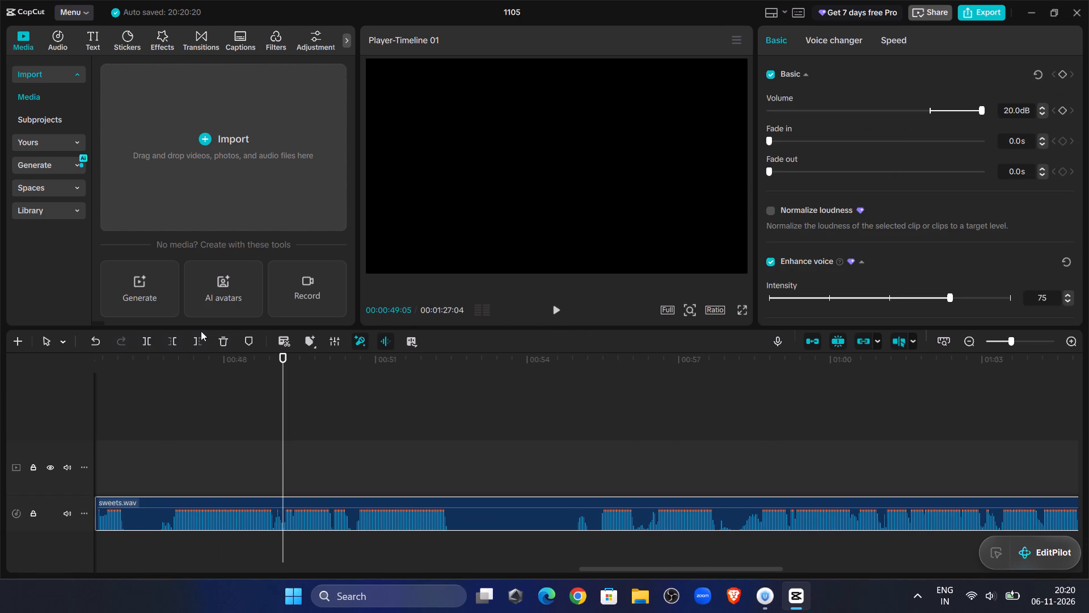
left_click(174, 337)
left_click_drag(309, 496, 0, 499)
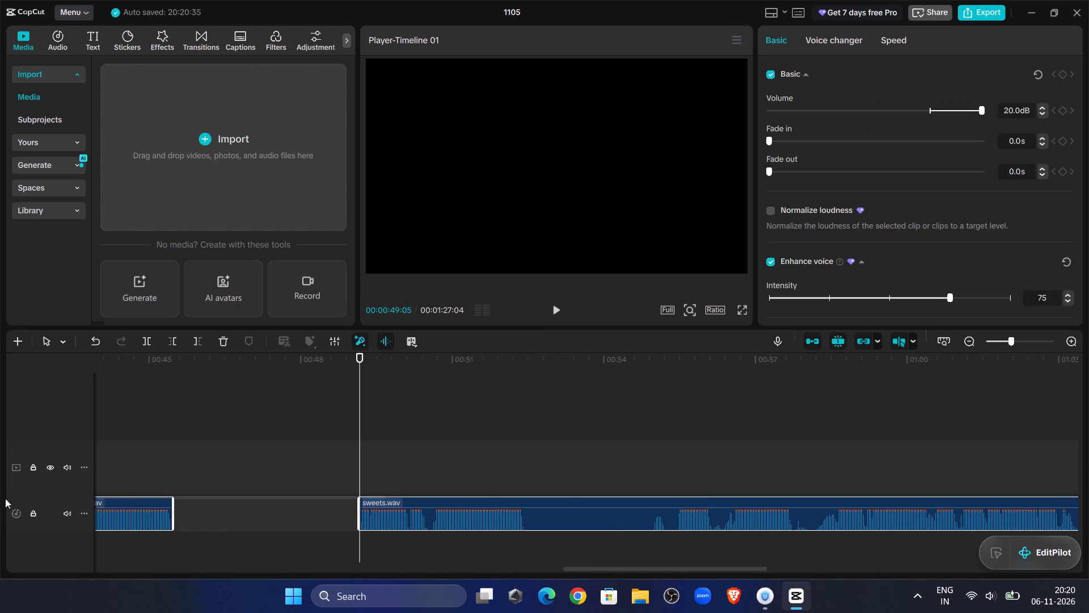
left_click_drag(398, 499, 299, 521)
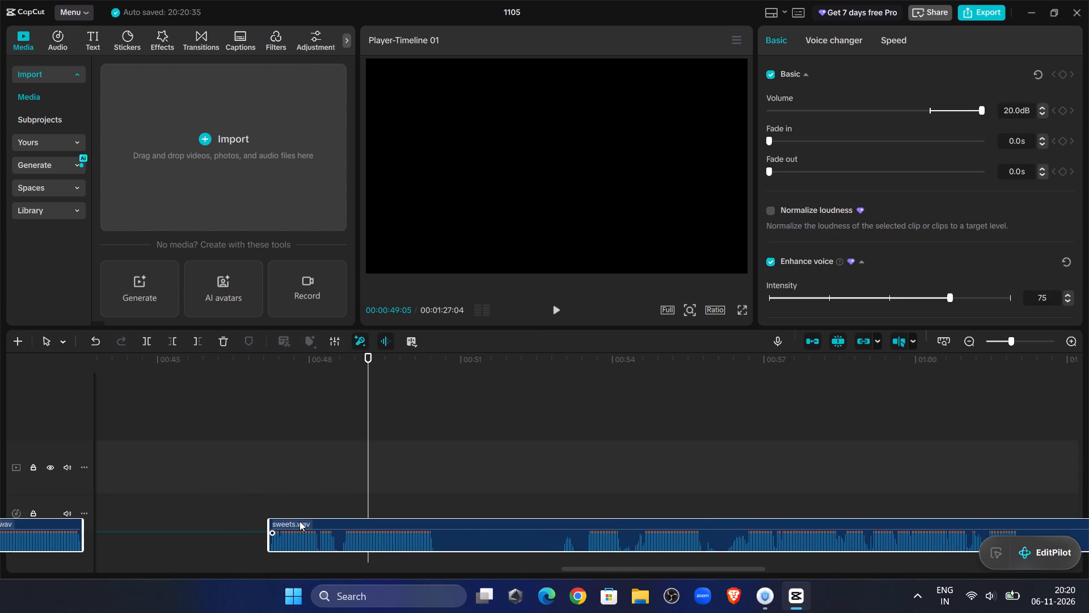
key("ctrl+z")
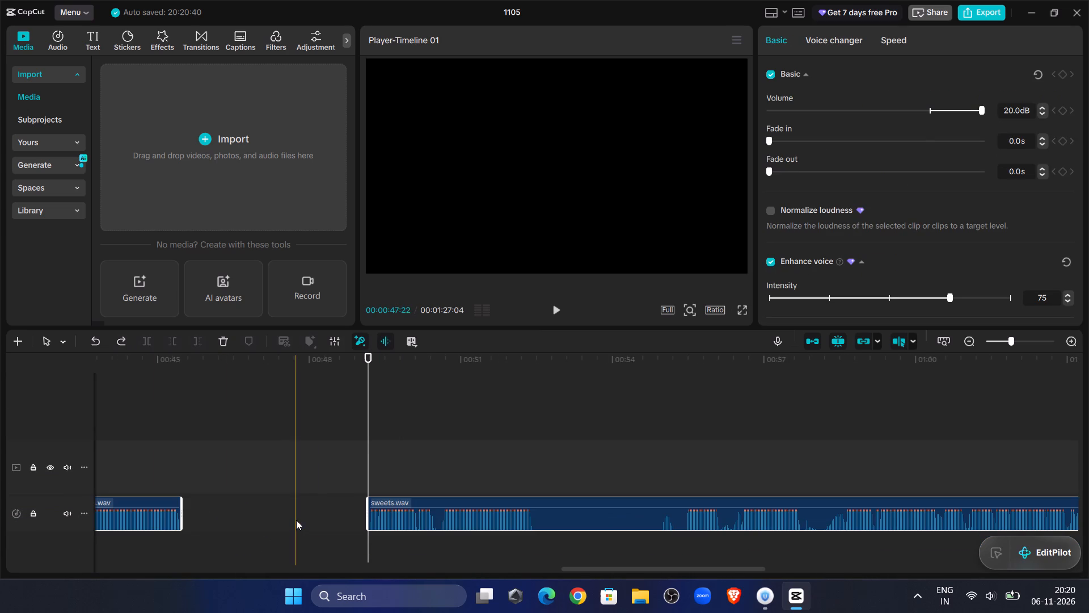
Move only the trimmed last clip against the end of the preceding clip to close the gap.
left_click(346, 437)
left_click(399, 500)
left_click_drag(399, 500, 209, 506)
Play the joined audio and split the last sweets.wav clip in the short pause at about 00:00:46:23.
left_click(132, 432)
left_click(559, 316)
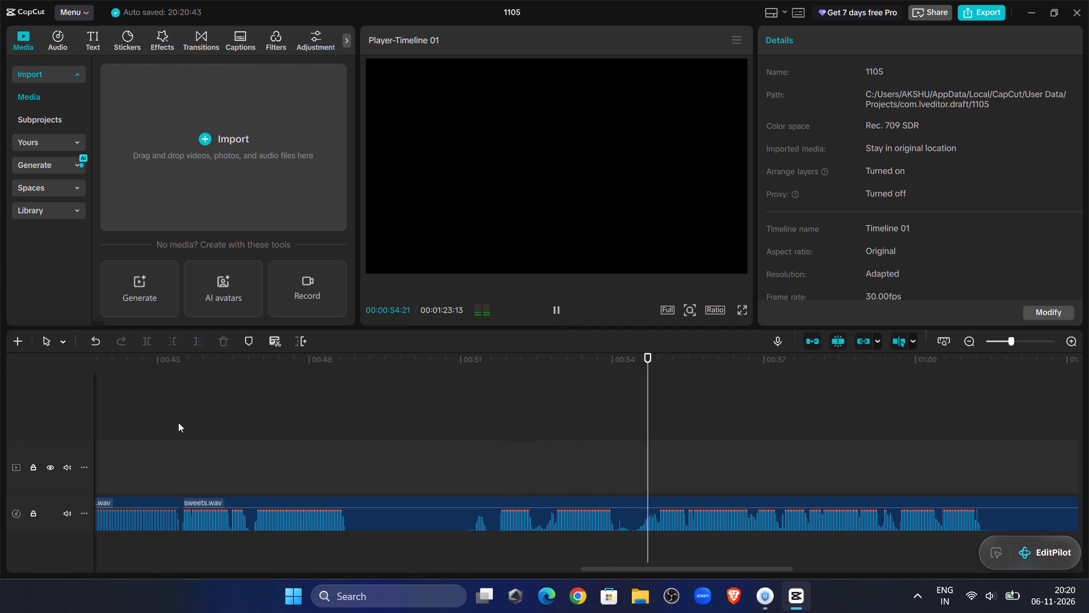
left_click(176, 422)
left_click(565, 310)
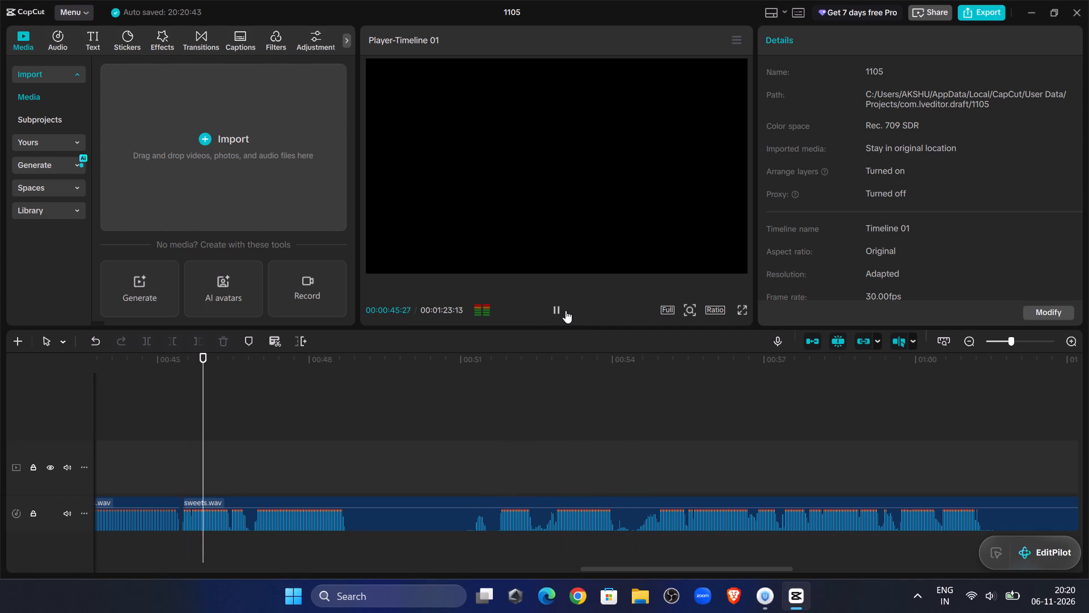
left_click(565, 310)
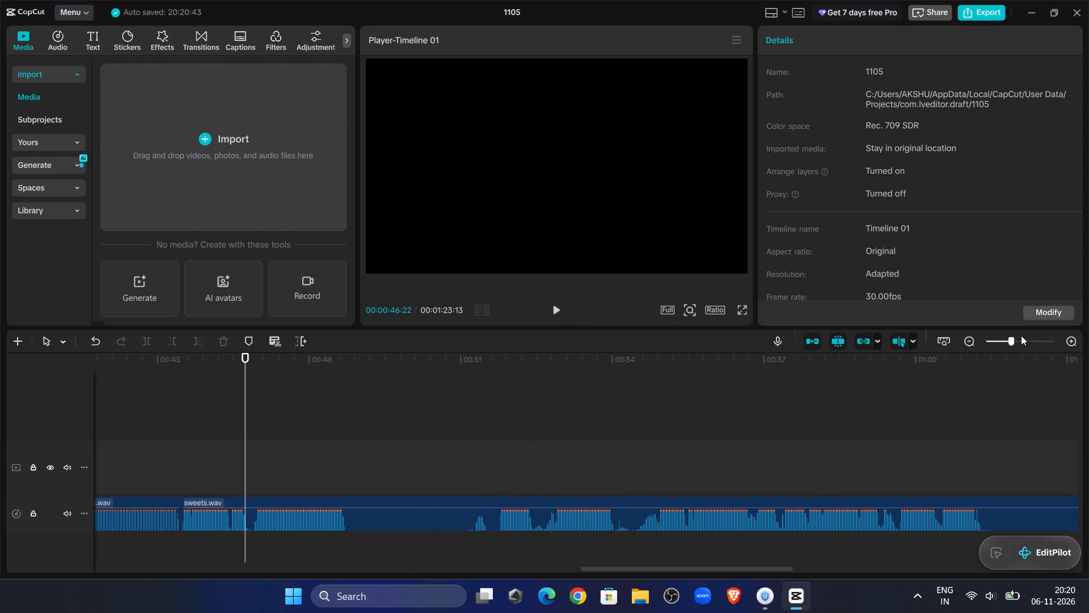
left_click(1025, 337)
left_click(252, 485)
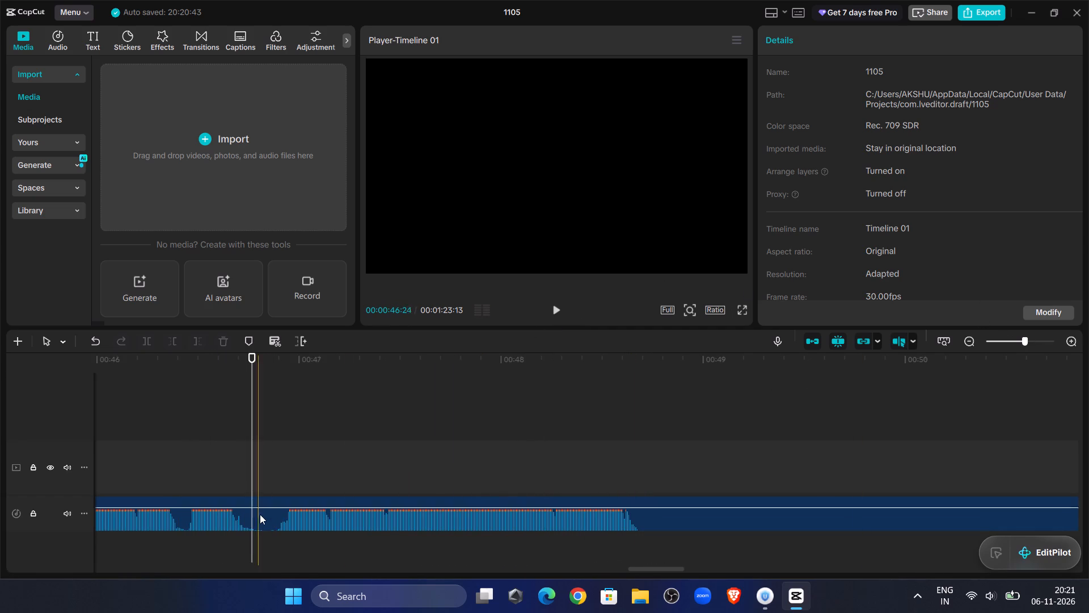
left_click(260, 514)
left_click(150, 335)
Trim the start of the last sweets.wav clip to about 00:00:46:27 and move it against the preceding clip.
double_click(561, 313)
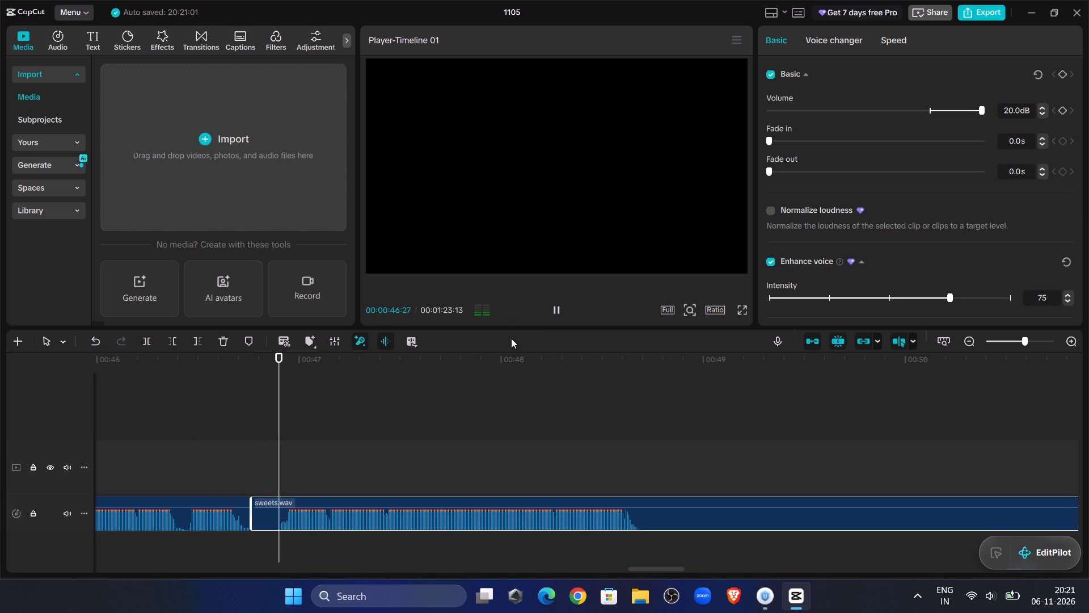
left_click(276, 456)
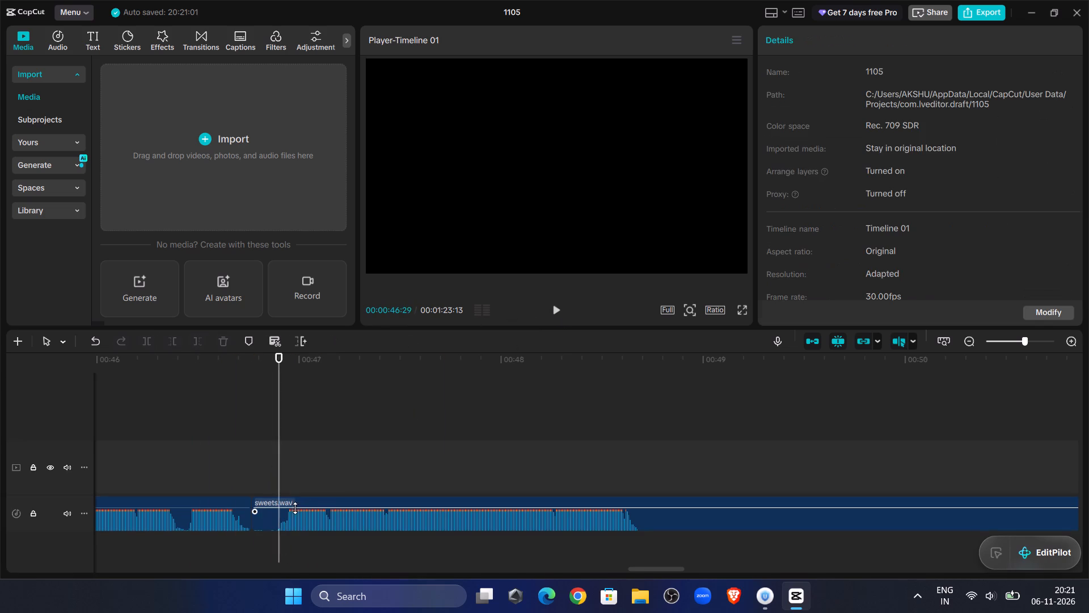
left_click(295, 508)
left_click(182, 343)
left_click(165, 346)
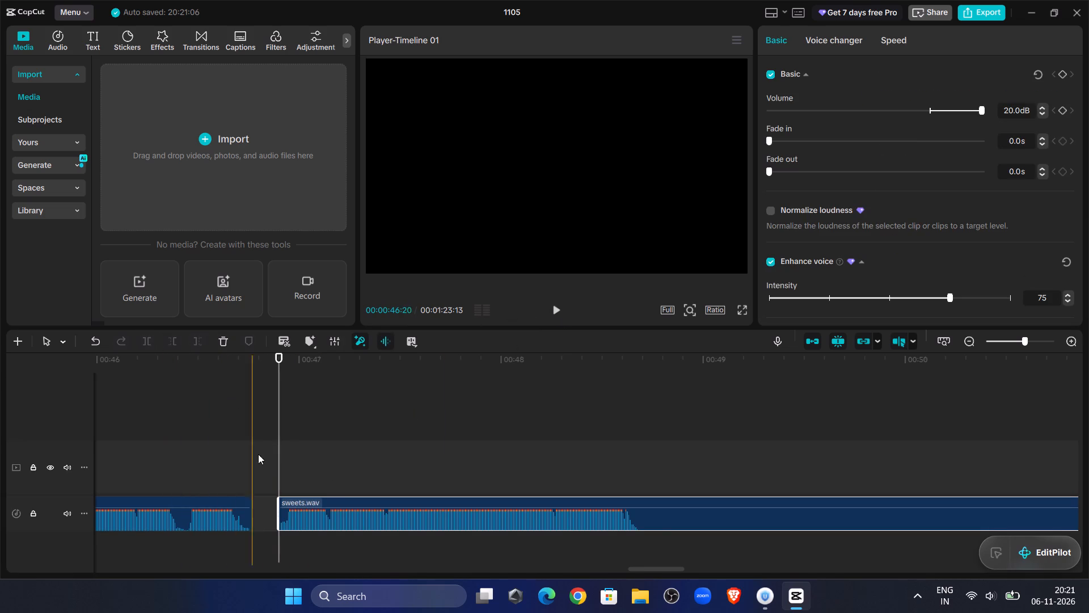
left_click_drag(303, 501, 275, 505)
Play the joined audio and split the last sweets.wav clip where the phrase ends, at about 00:00:48:17.
left_click(167, 395)
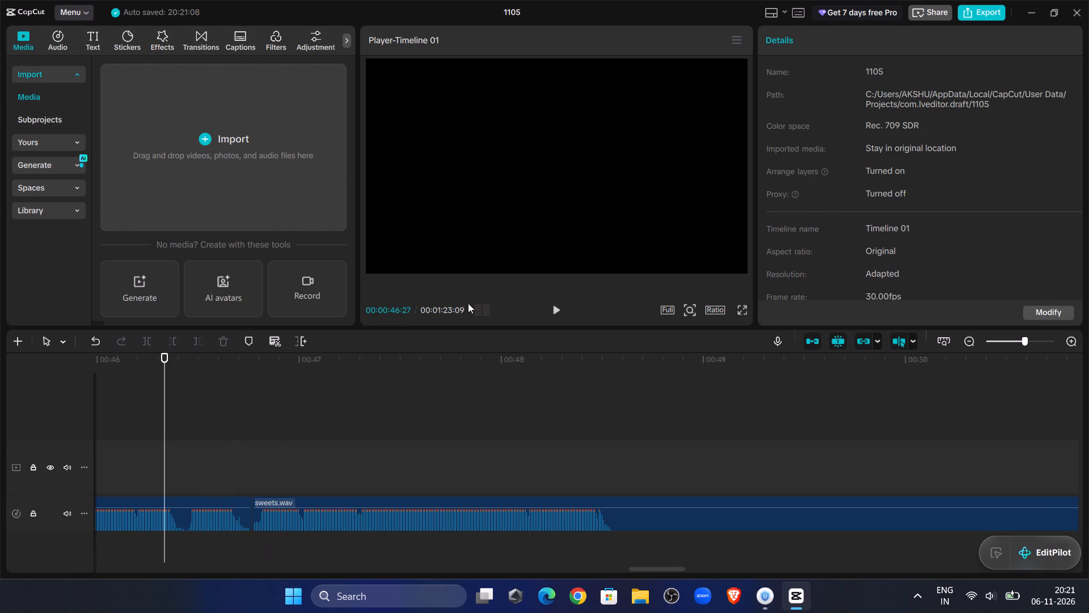
left_click(547, 312)
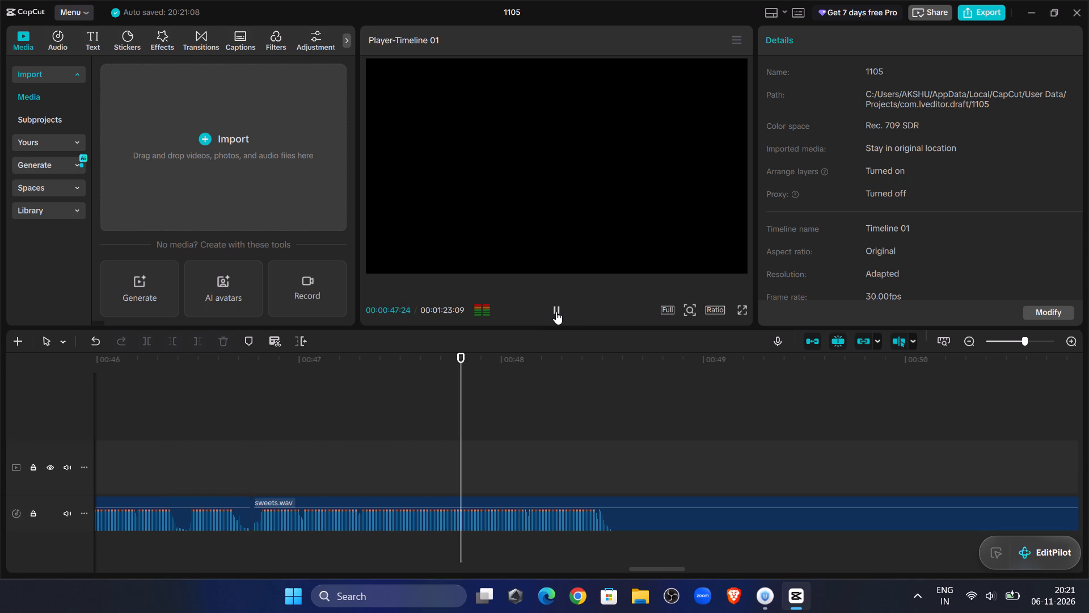
left_click(555, 312)
left_click(544, 513)
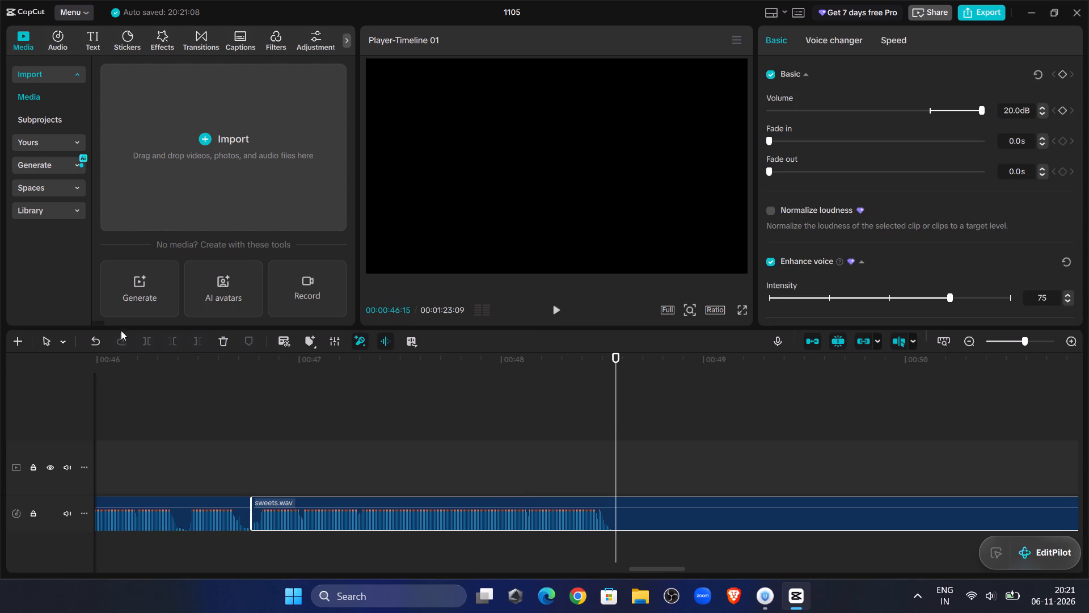
left_click(147, 335)
Listen on, trim the start of the last sweets.wav clip to about 00:00:54:23, and move it against the preceding clip.
left_click(548, 308)
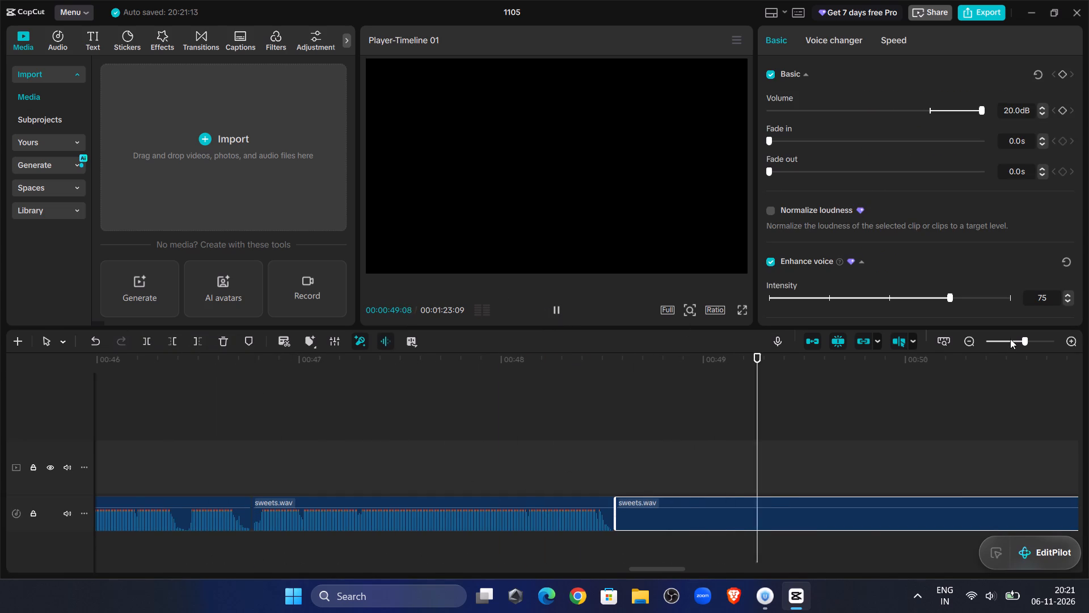
left_click(1011, 339)
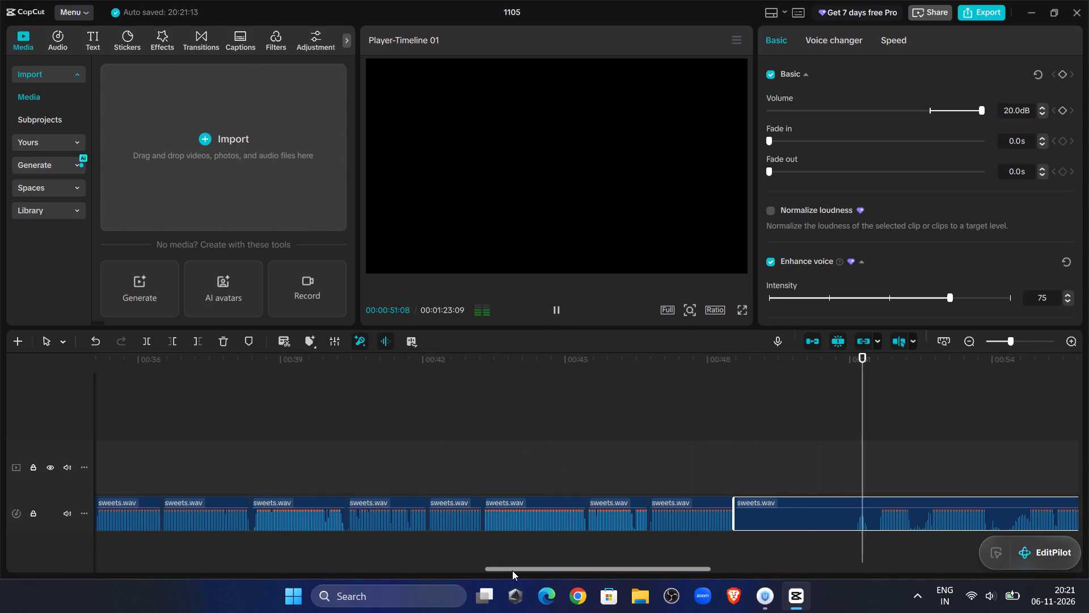
left_click_drag(512, 570, 576, 582)
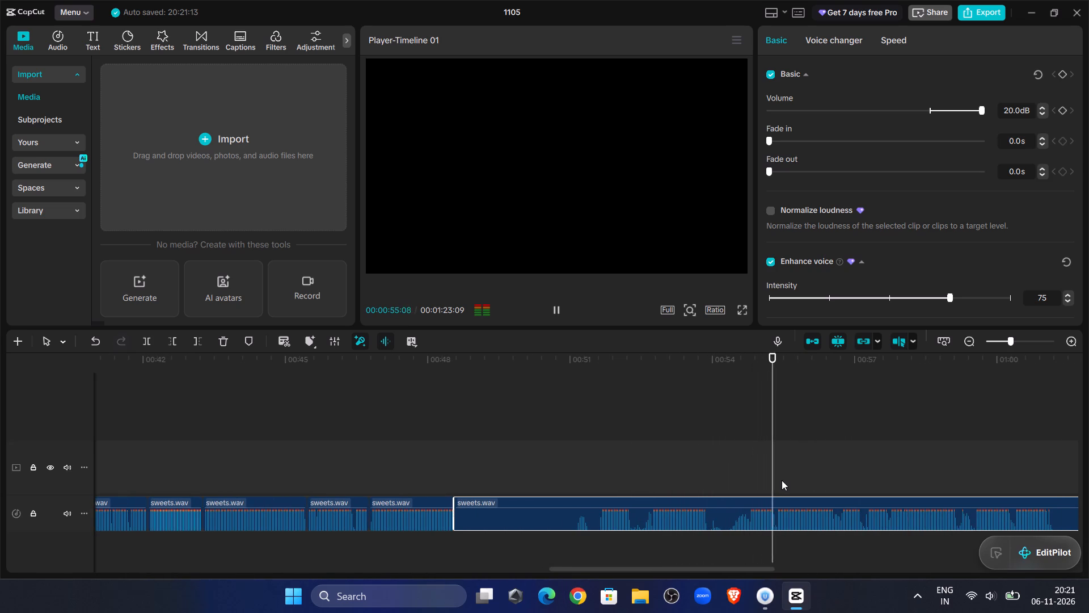
left_click(742, 471)
left_click_drag(742, 471, 748, 474)
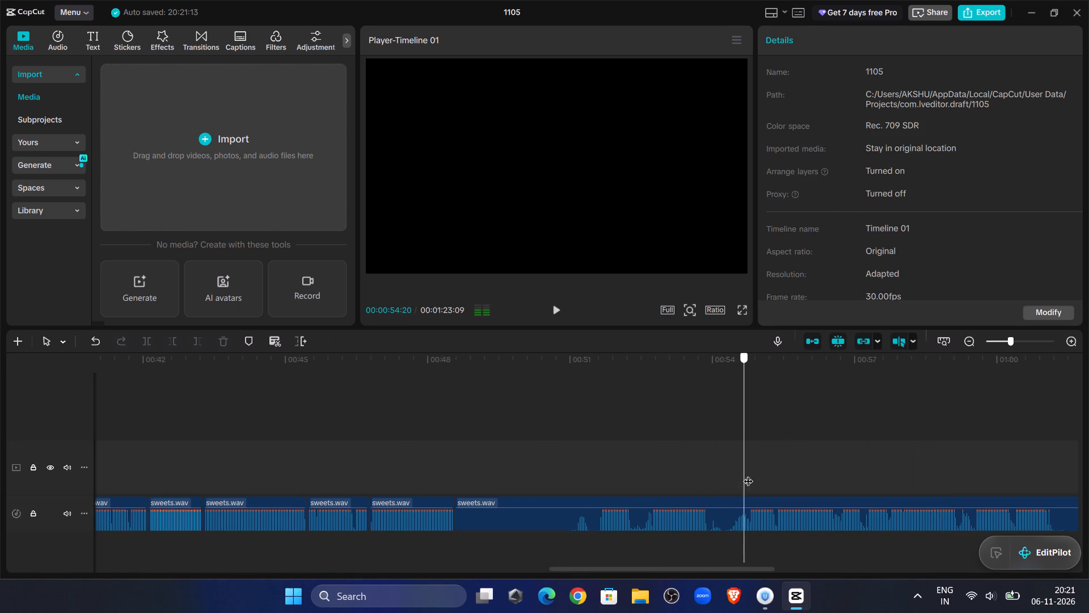
left_click_drag(748, 474, 749, 475)
left_click(748, 520)
left_click(176, 340)
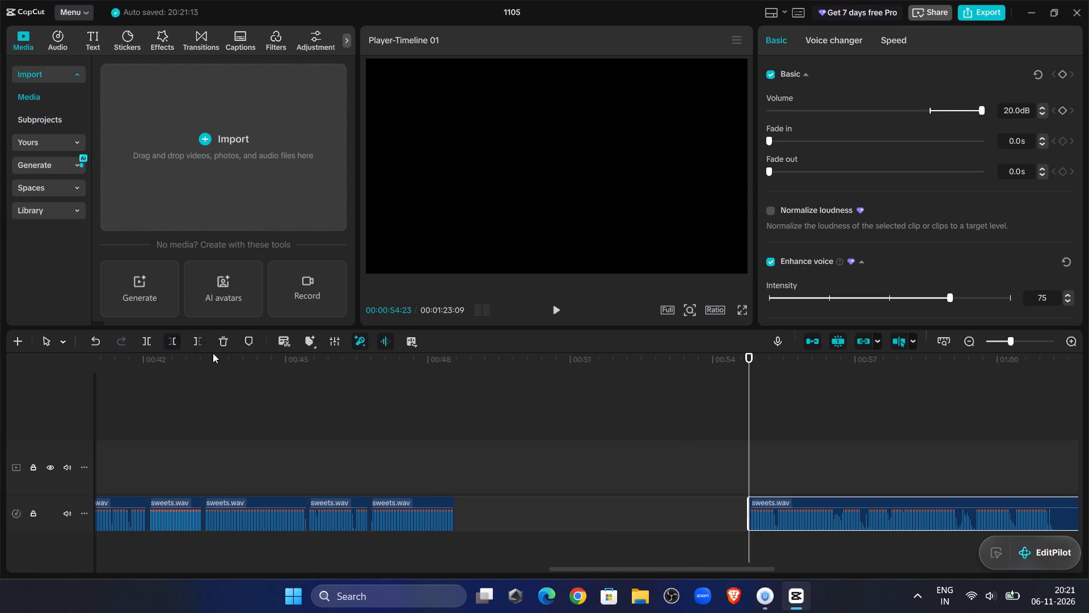
left_click_drag(786, 499, 491, 505)
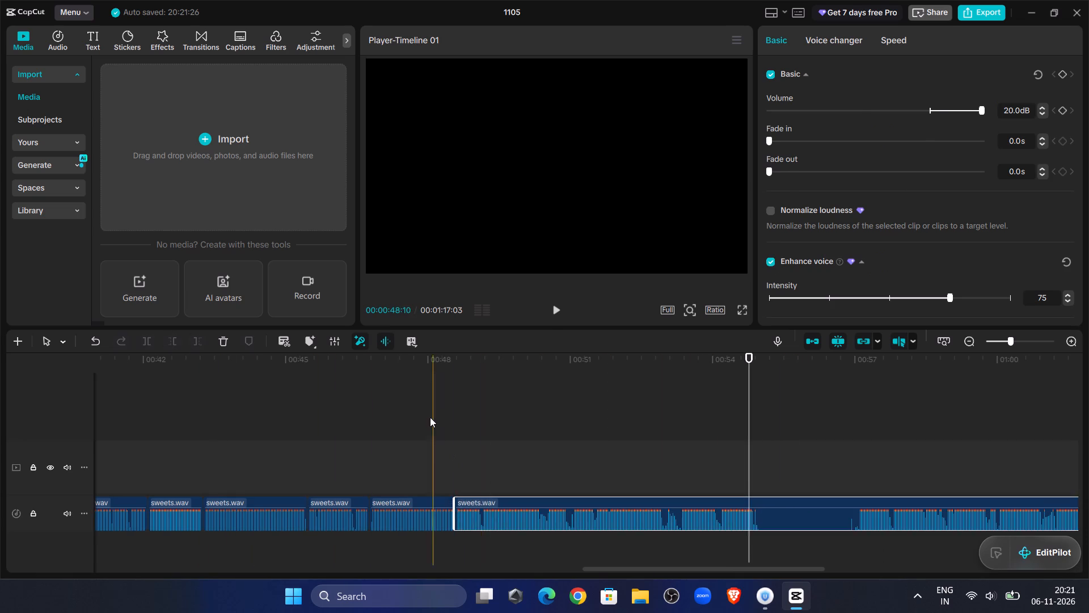
Play across the new join and split the last sweets.wav clip at about 00:00:50:09, where the loud speech drops.
left_click(429, 417)
left_click(548, 317)
left_click(1018, 346)
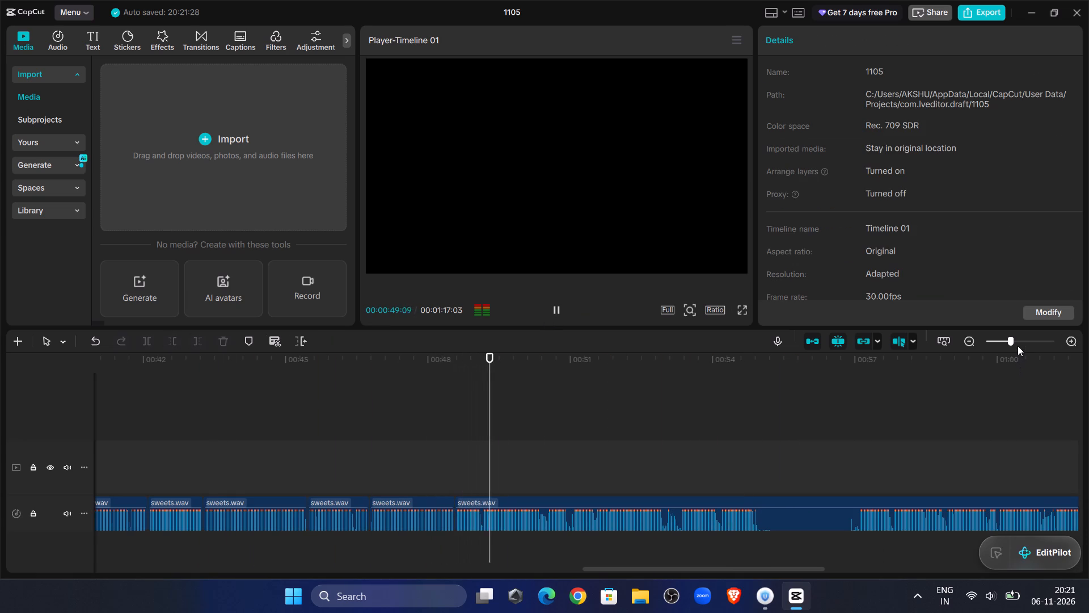
left_click(1028, 345)
left_click(653, 460)
left_click(672, 463)
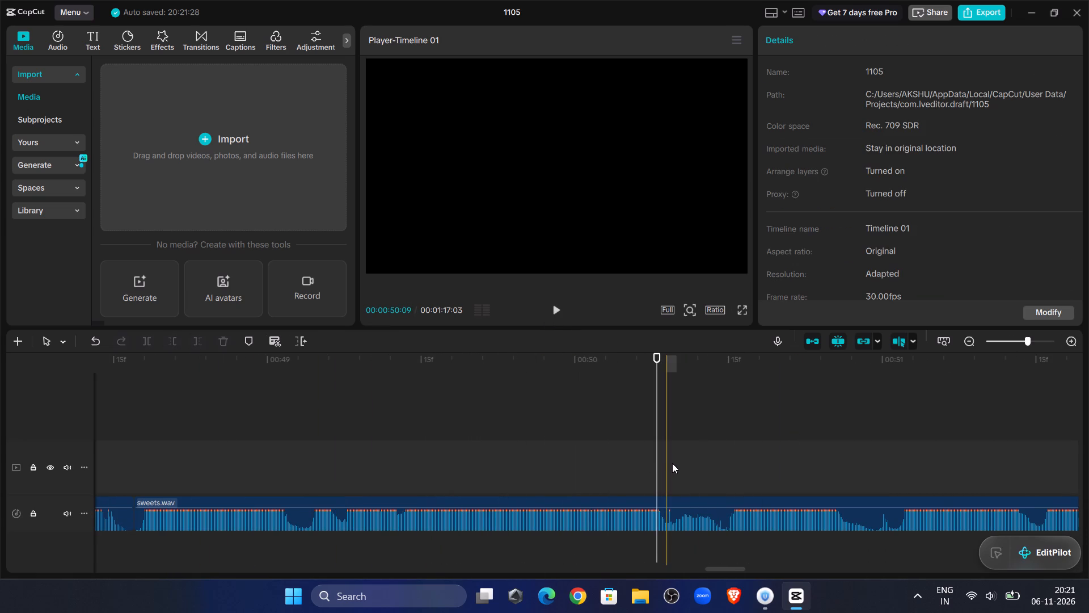
left_click(676, 527)
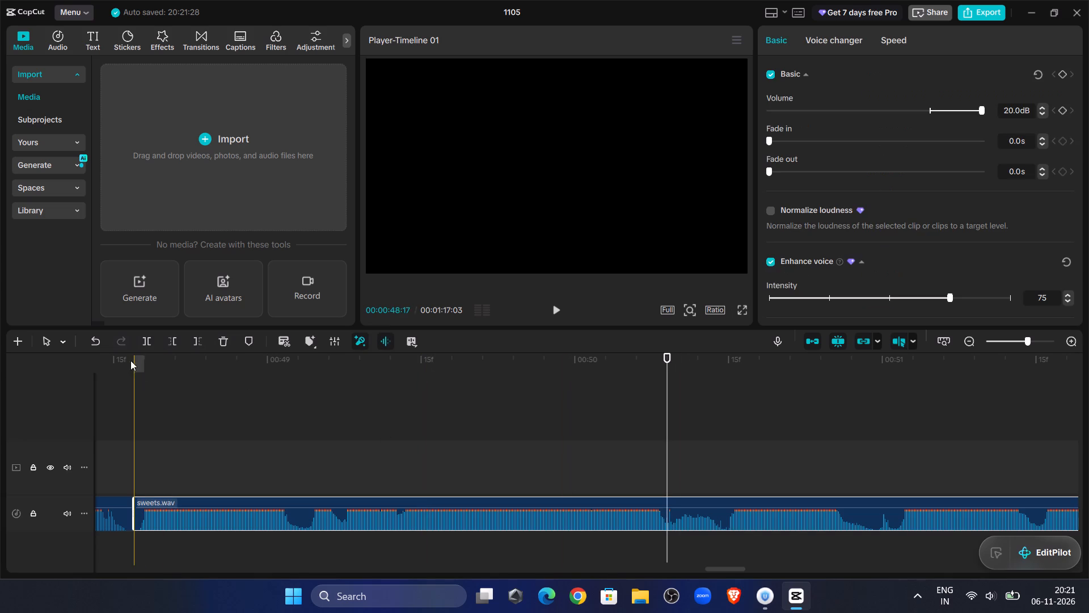
left_click(142, 343)
Trim the start of the last sweets.wav clip to about 00:00:50:15 and move it against the preceding clip.
double_click(558, 314)
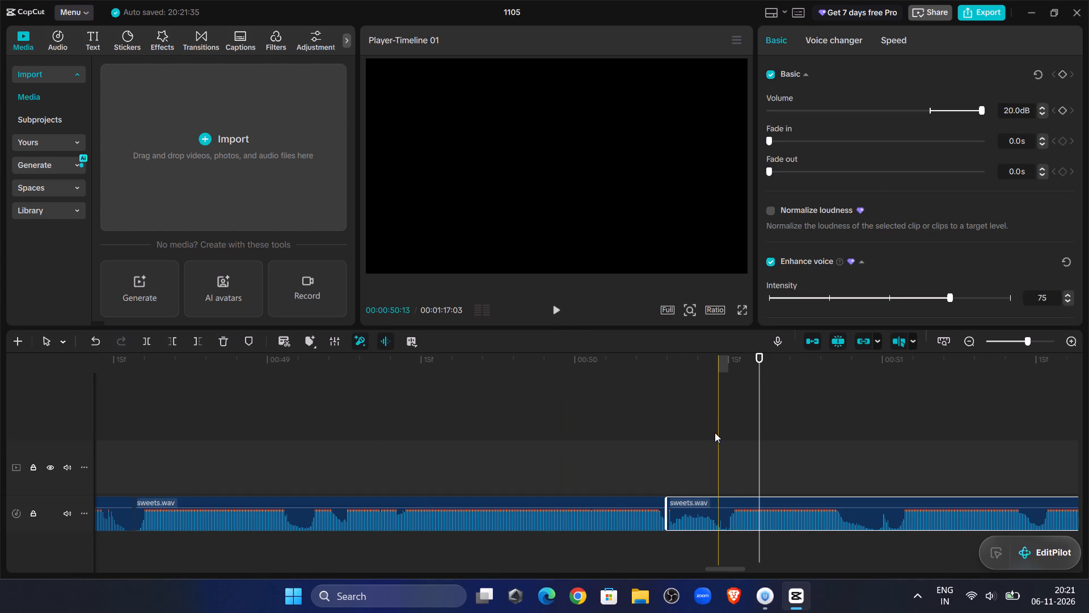
left_click(724, 447)
left_click(724, 511)
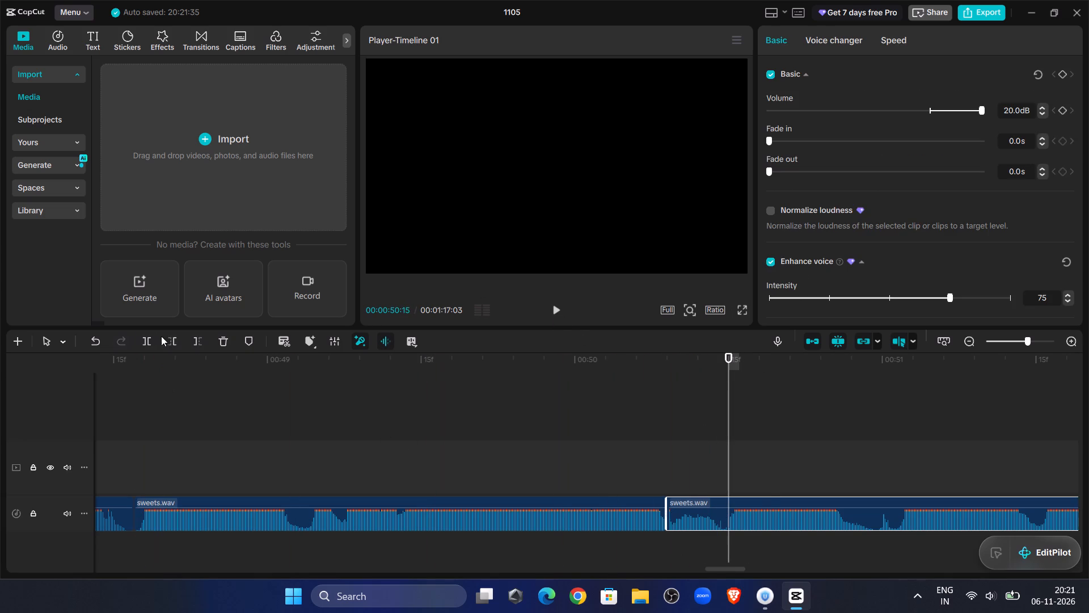
left_click(173, 339)
left_click_drag(749, 500, 687, 513)
Play the joined audio and split the last sweets.wav clip in the short pause at about 00:00:50:23.
left_click(593, 405)
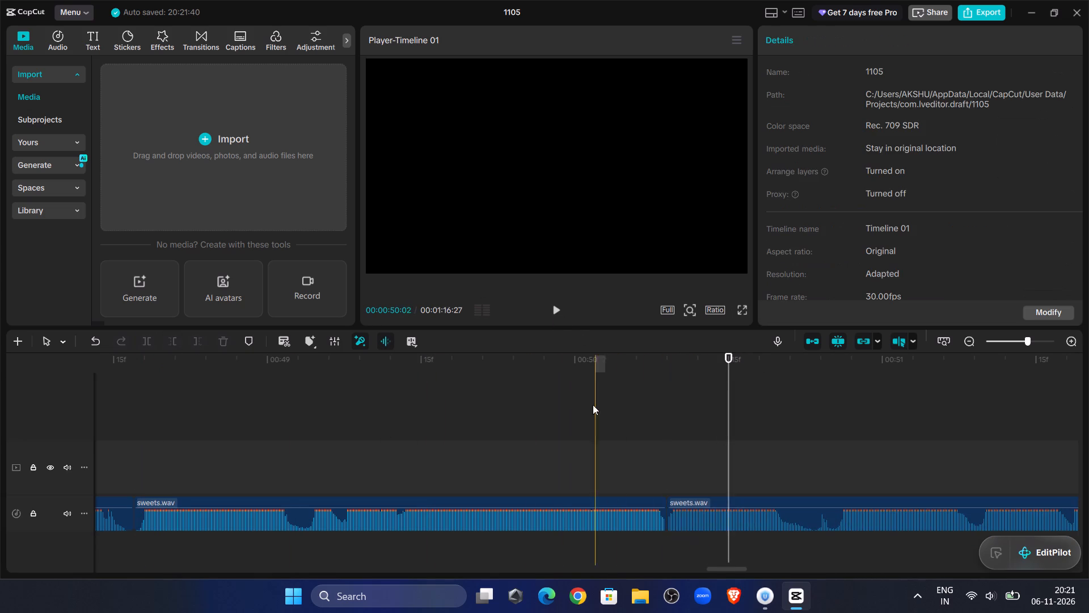
left_click(562, 323)
left_click(558, 314)
left_click(558, 314)
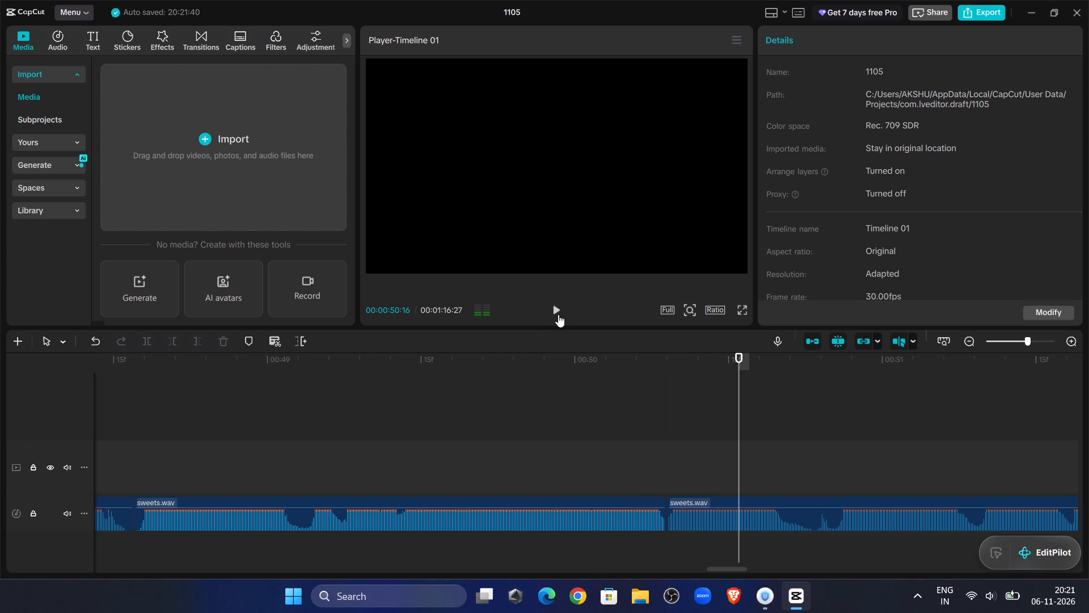
double_click(558, 314)
left_click(808, 466)
left_click(812, 519)
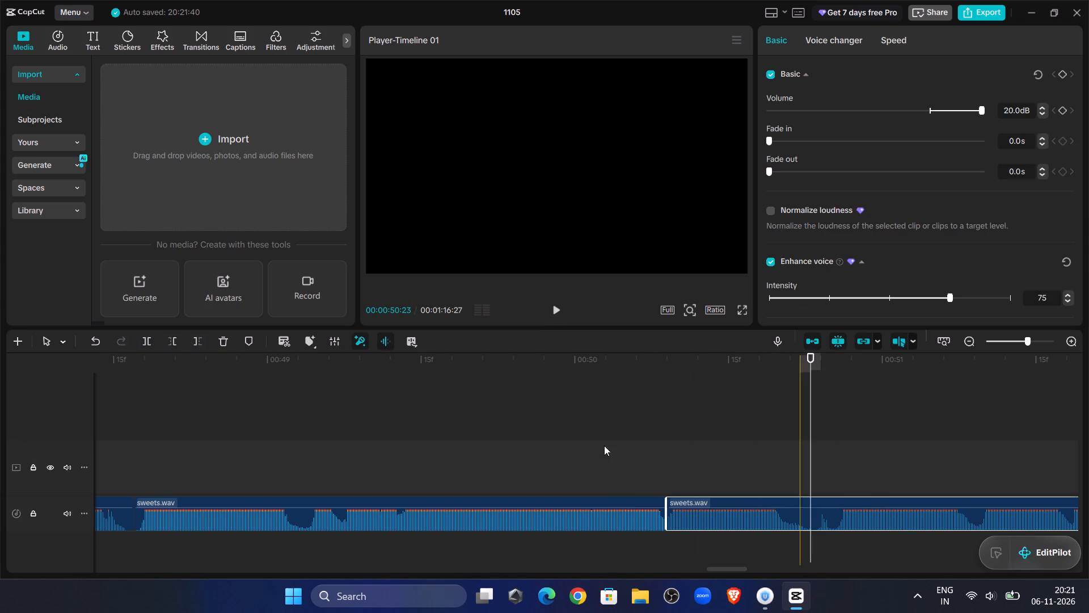
left_click(145, 341)
Trim the start of the last sweets.wav clip to about 00:00:50:25 and move it against the preceding clip.
double_click(554, 313)
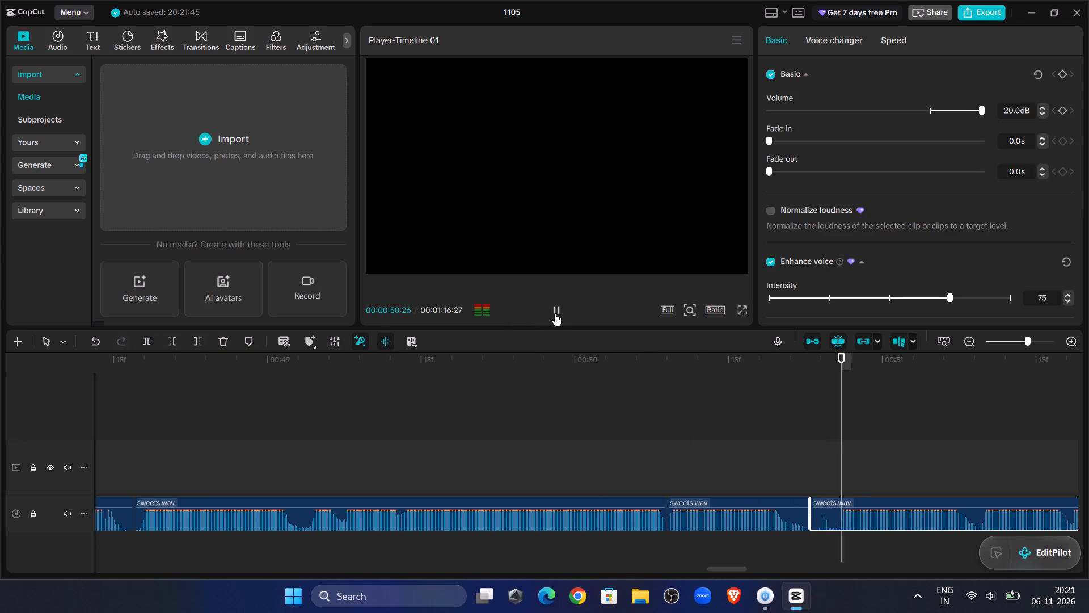
left_click(832, 454)
left_click(838, 511)
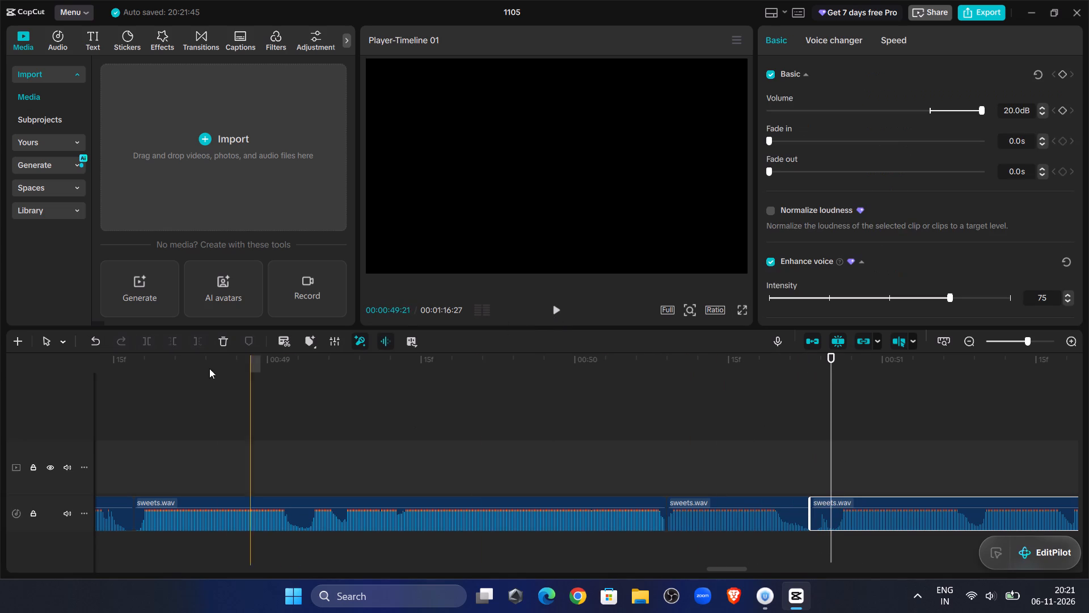
left_click(175, 338)
left_click_drag(882, 504, 863, 505)
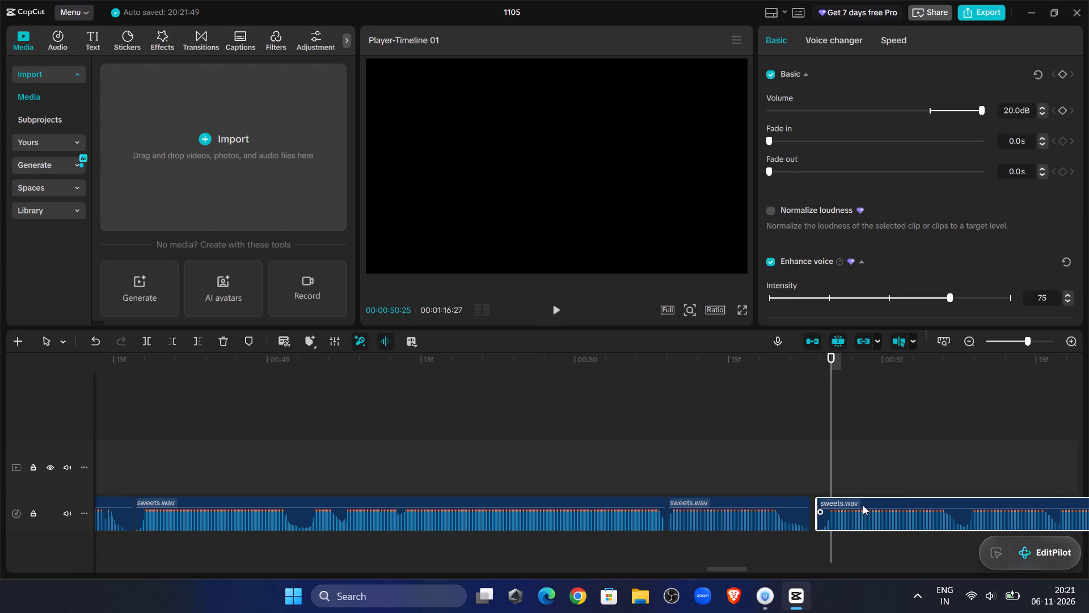
left_click_drag(863, 505, 862, 505)
Play on from the new join and split the last sweets.wav clip at the next pause, about 00:00:52:21.
left_click(717, 414)
left_click(553, 311)
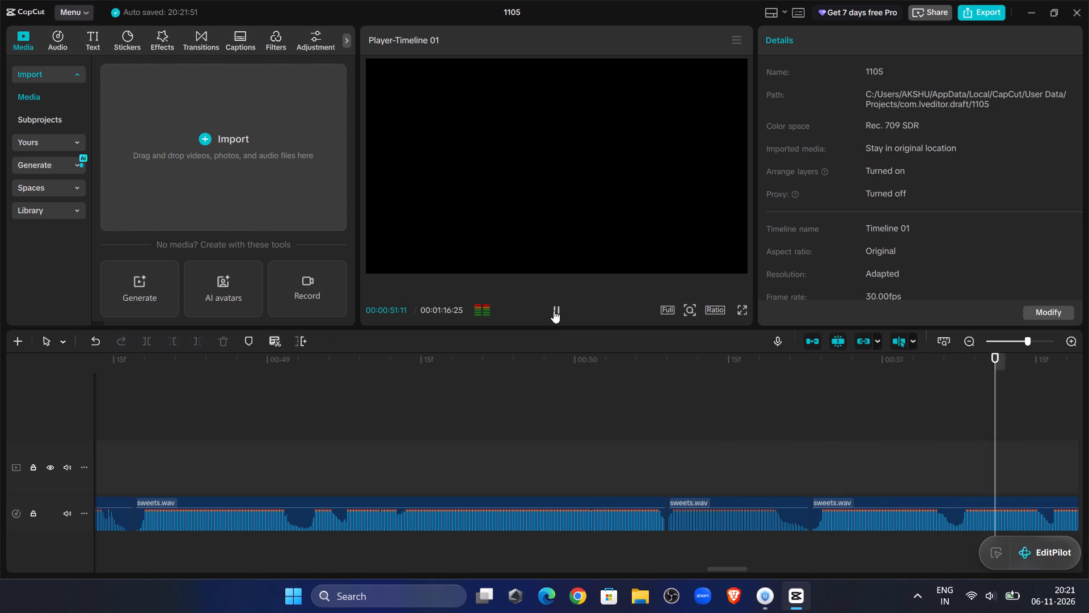
left_click(554, 310)
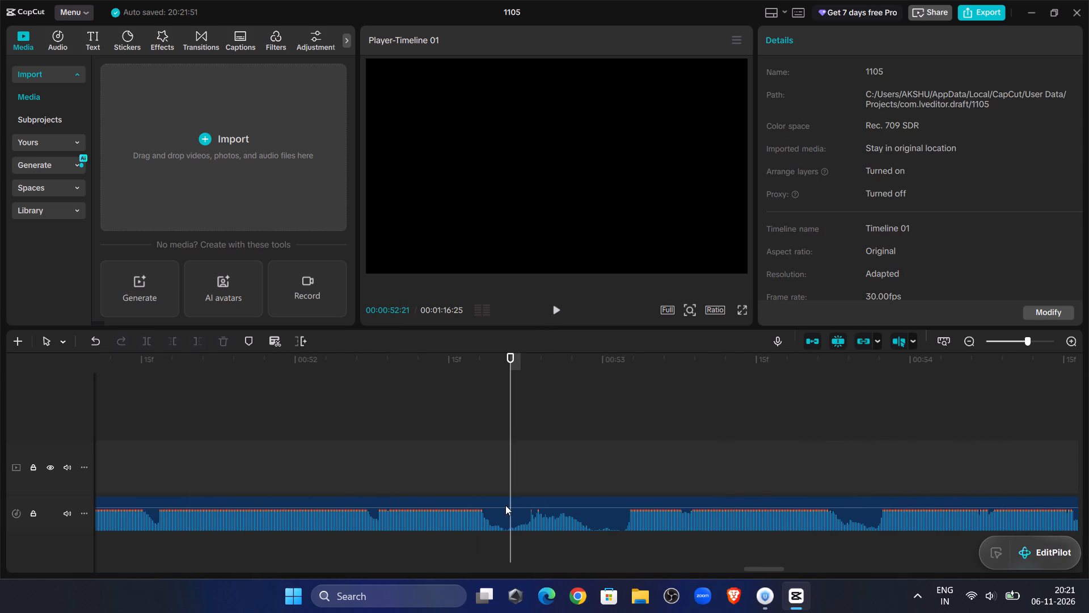
left_click(505, 505)
left_click(155, 338)
Listen on, trim the start of the last sweets.wav clip to about 00:00:53:02, and move it against the preceding clip.
left_click(557, 321)
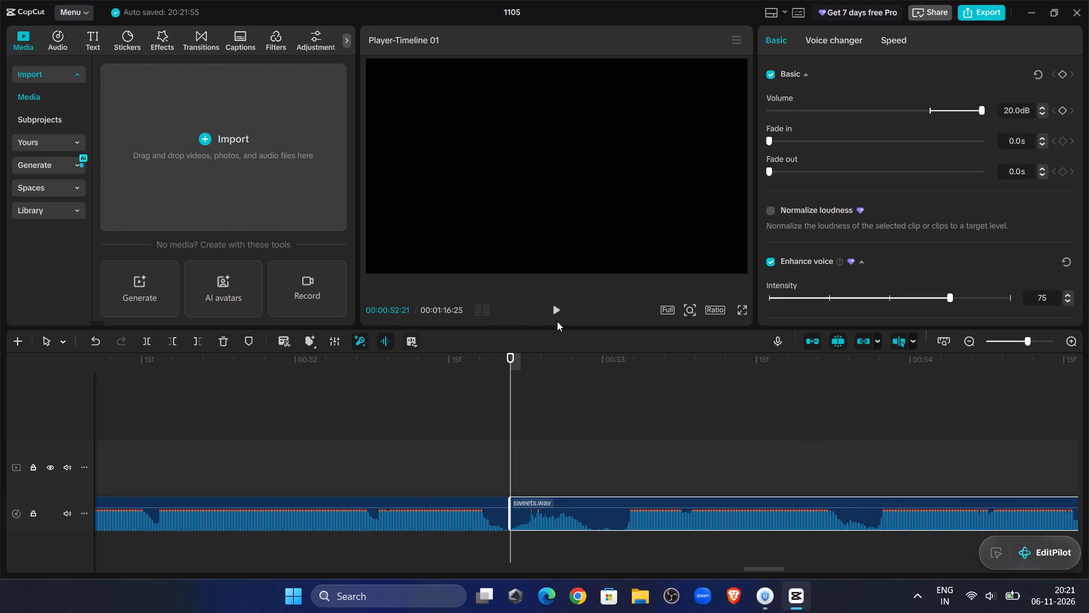
left_click(559, 311)
left_click(1012, 346)
left_click(1020, 335)
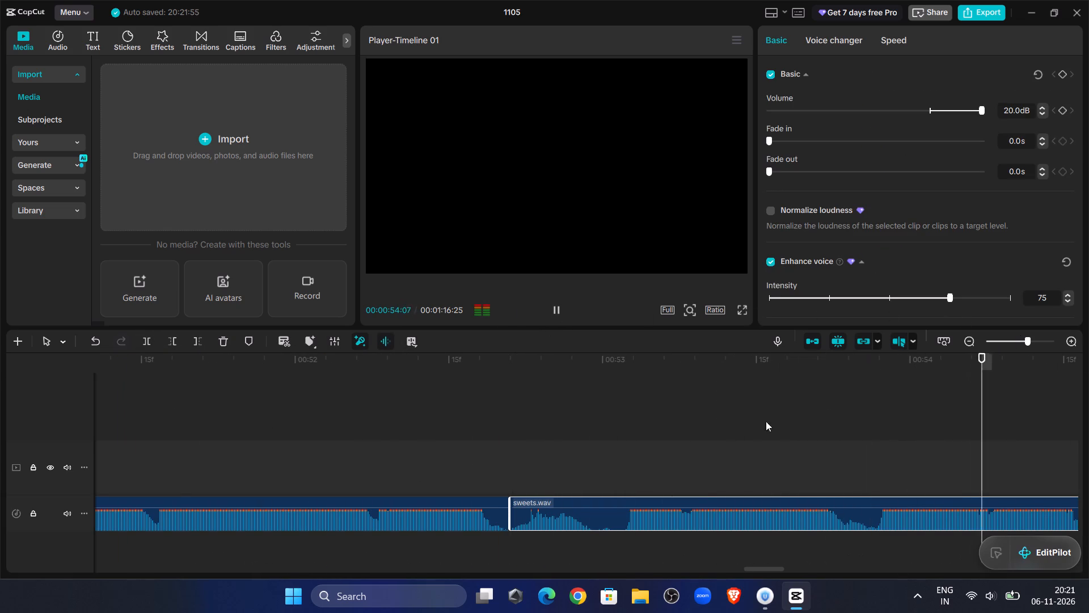
left_click(623, 410)
left_click_drag(623, 410, 116, 444)
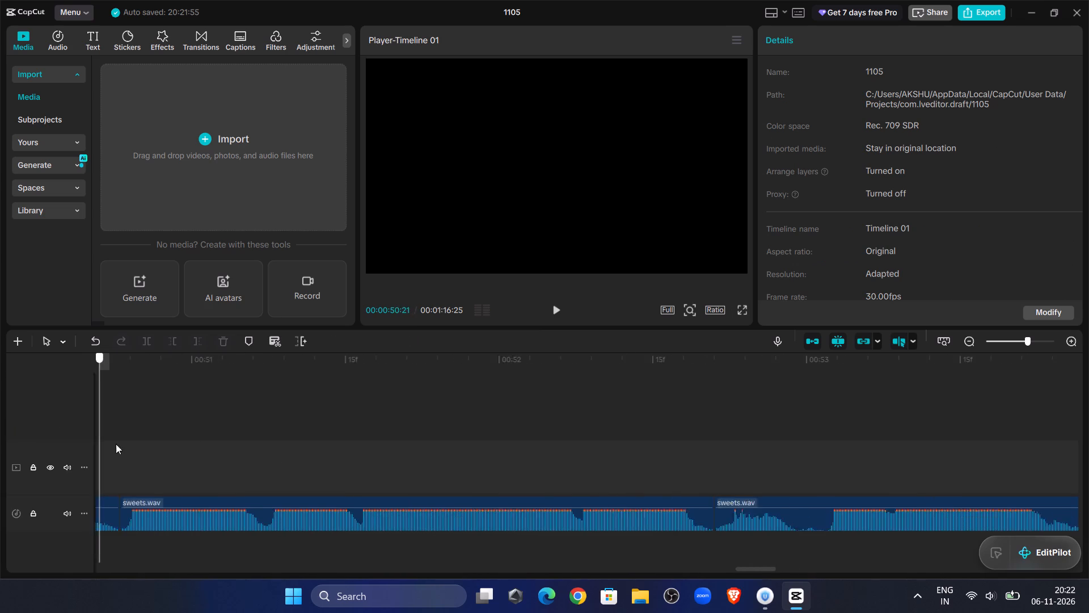
left_click_drag(116, 444, 841, 468)
left_click(832, 509)
left_click(175, 338)
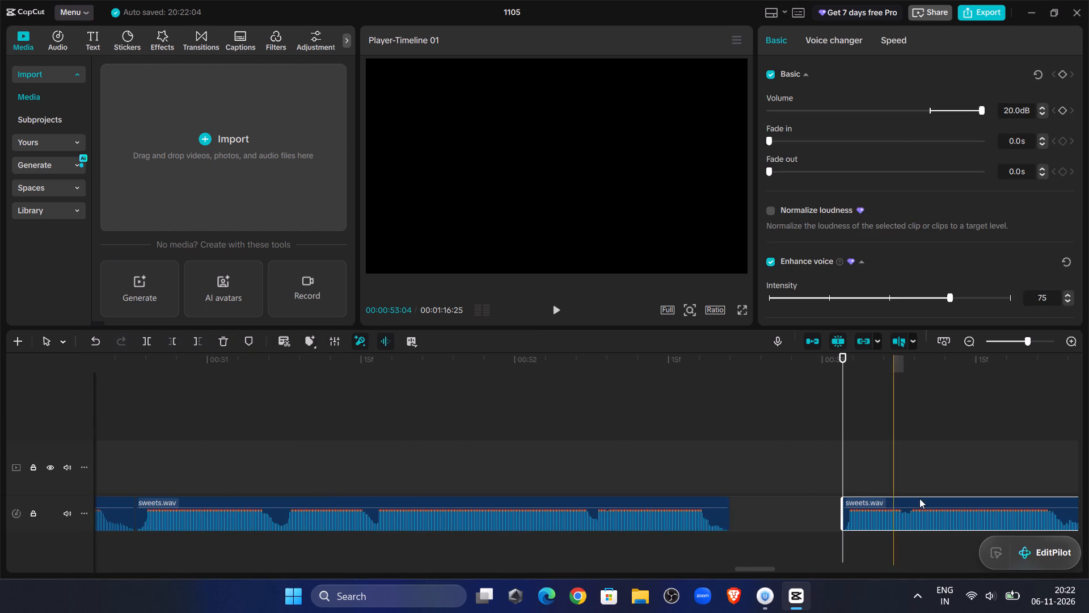
left_click_drag(905, 505, 792, 511)
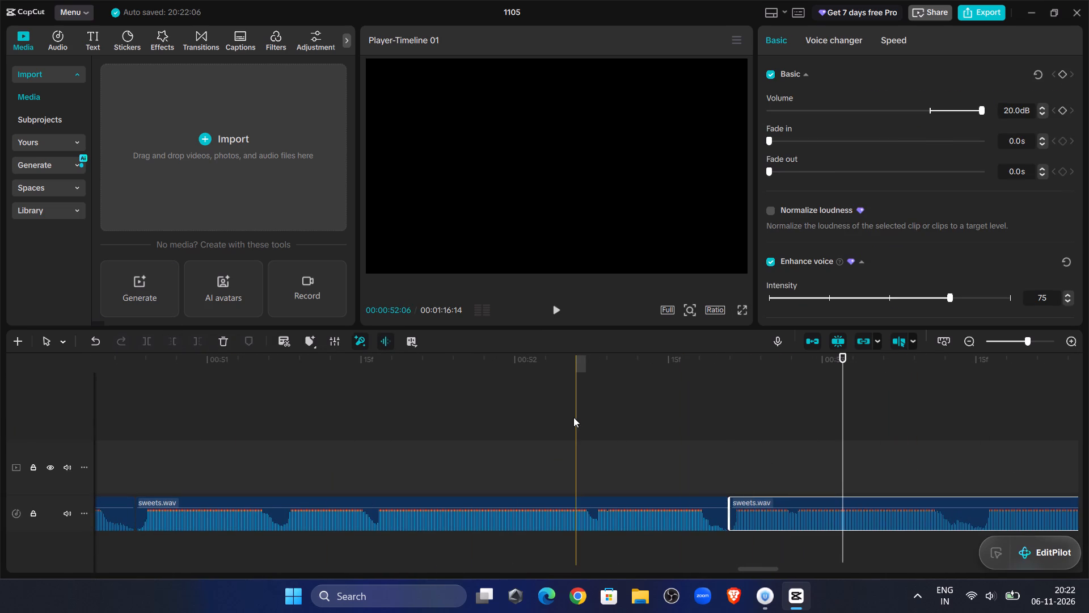
Play across the new join and split the last sweets.wav clip where the speech ends, at about 00:00:54:06.
left_click(573, 417)
left_click(557, 320)
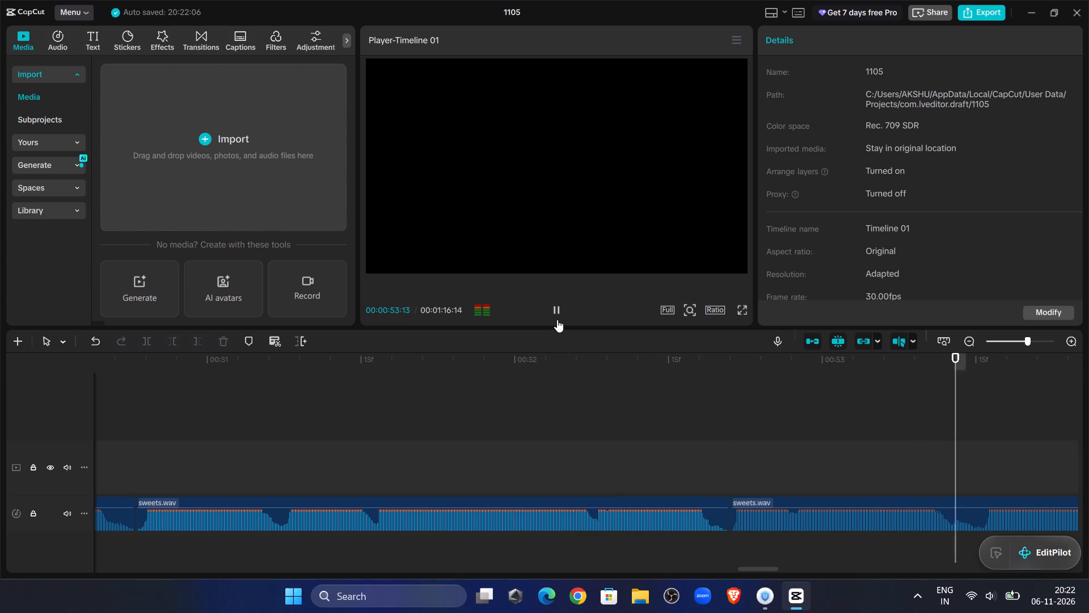
left_click(557, 320)
left_click(322, 508)
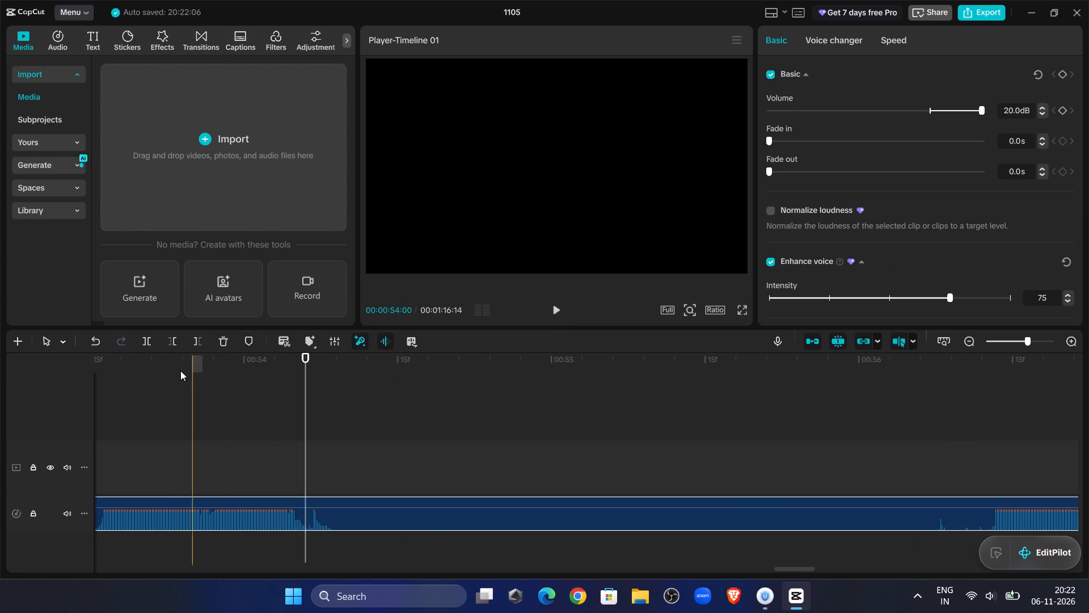
left_click(150, 343)
Listen on through the silence and trim the start of the last sweets.wav clip to about 00:00:56:12, just before the speech resumes.
left_click(556, 308)
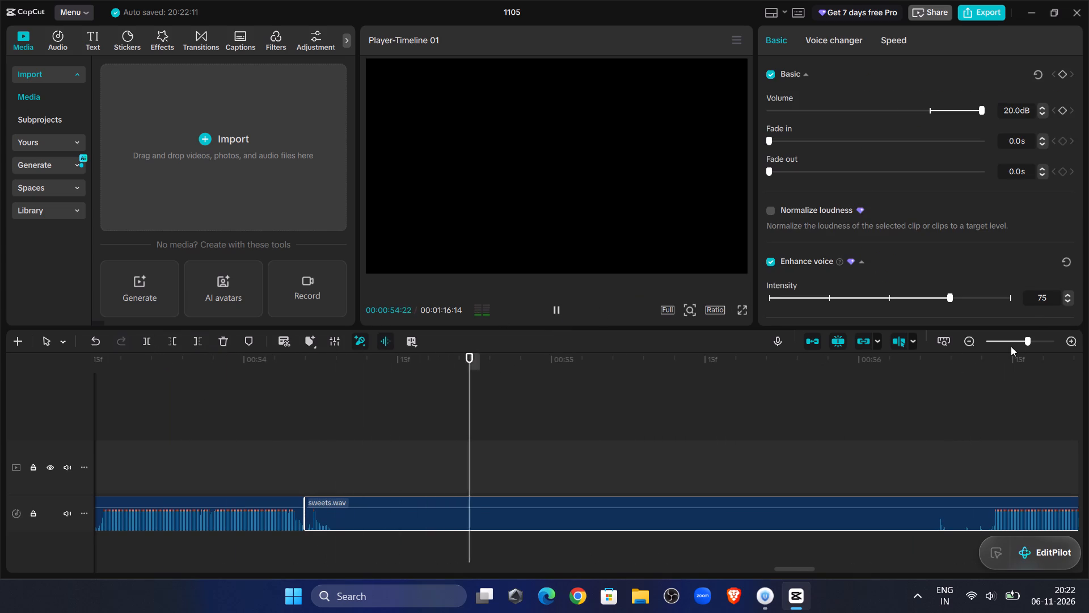
left_click(1011, 346)
left_click(1018, 341)
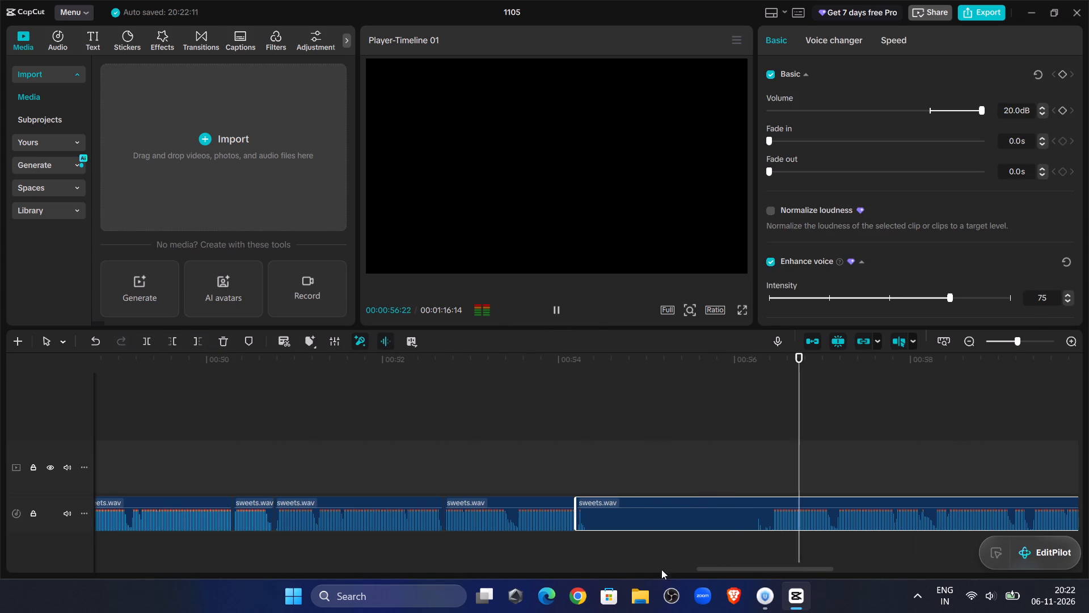
left_click_drag(727, 568, 772, 569)
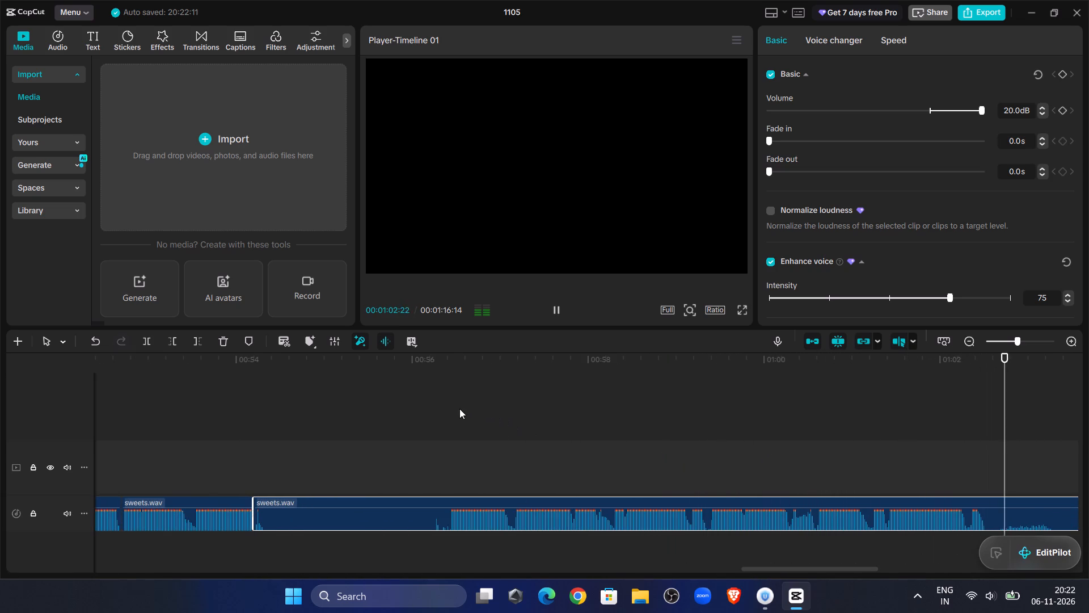
left_click(399, 438)
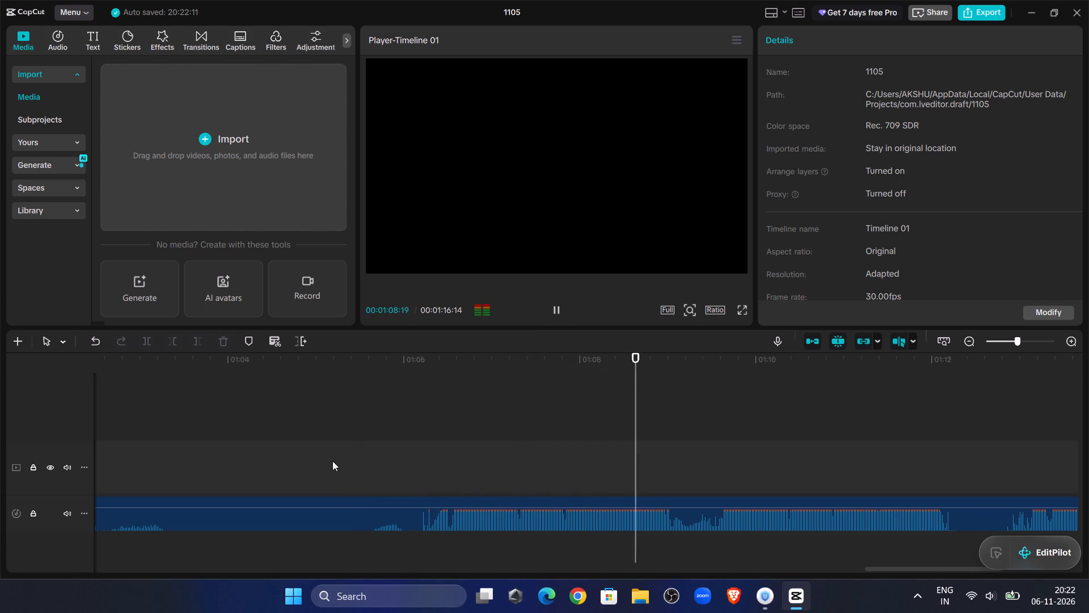
left_click(455, 447)
left_click_drag(456, 448, 898, 469)
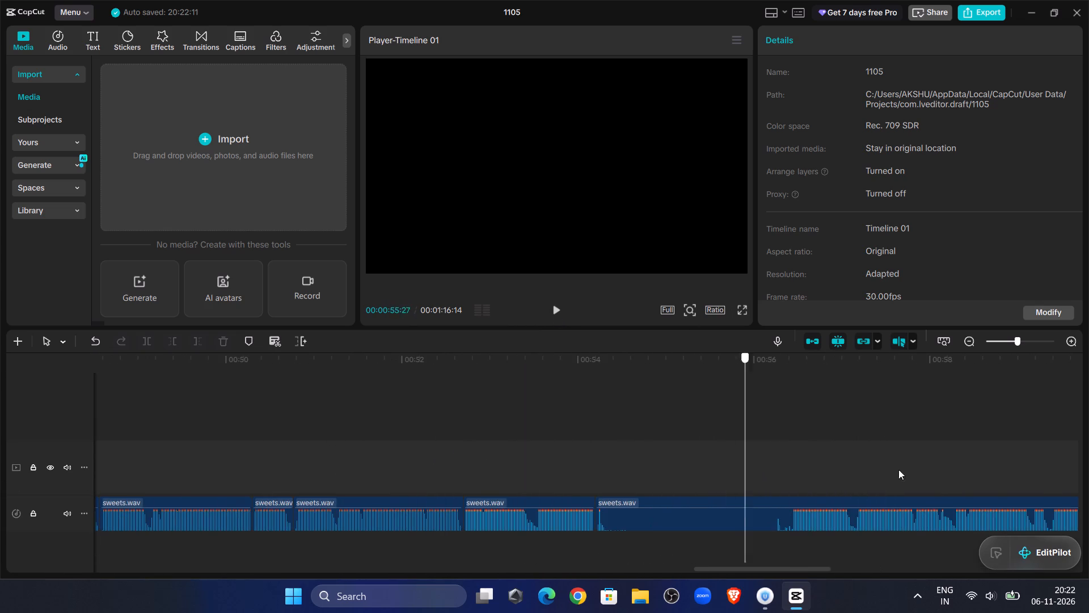
left_click_drag(898, 469, 789, 448)
left_click(783, 510)
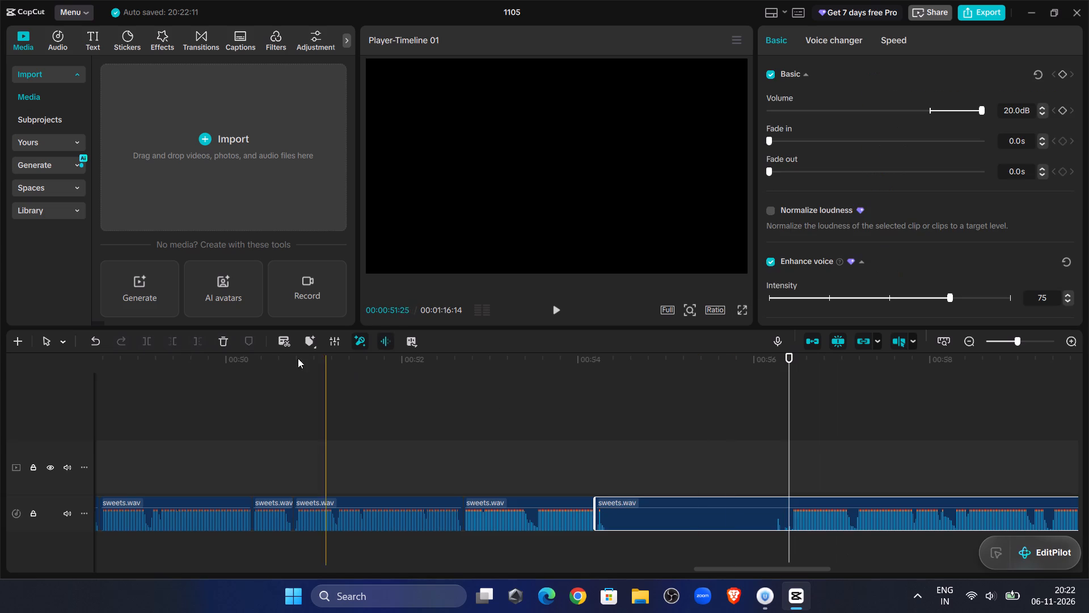
left_click(177, 340)
Split the last sweets.wav clip at the next pause, about 00:00:58:04, and trim the new last clip's start to about 00:00:58:06.
left_click(558, 304)
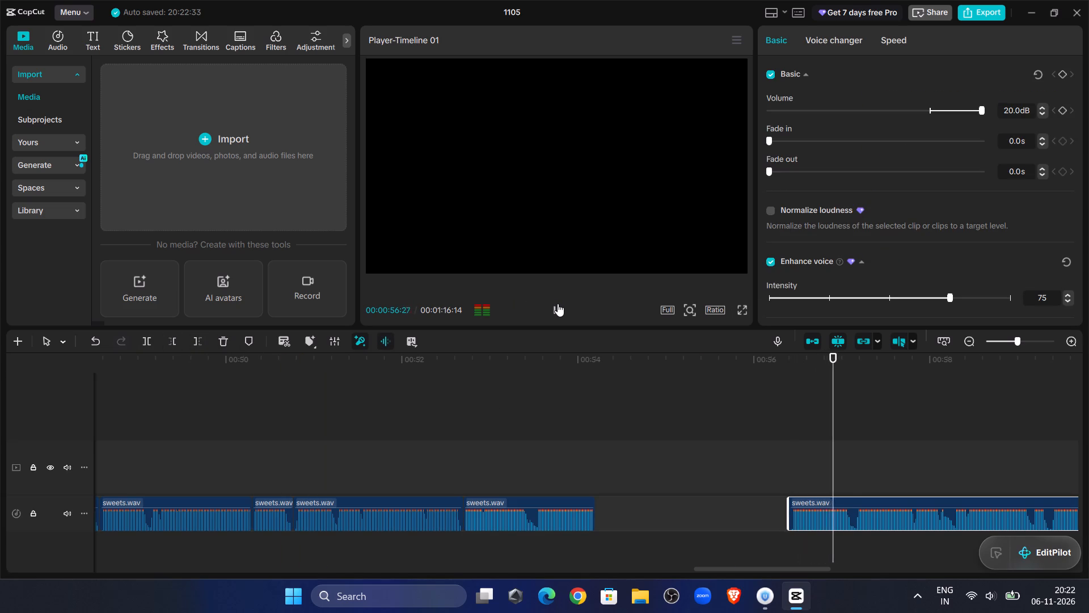
left_click(558, 304)
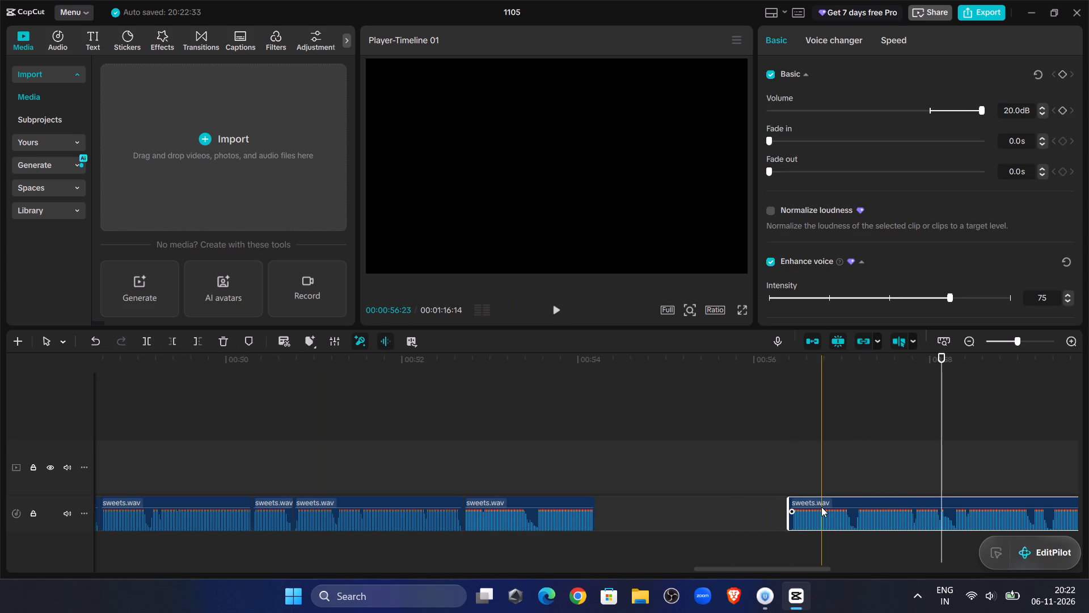
left_click(821, 507)
left_click(149, 343)
double_click(557, 305)
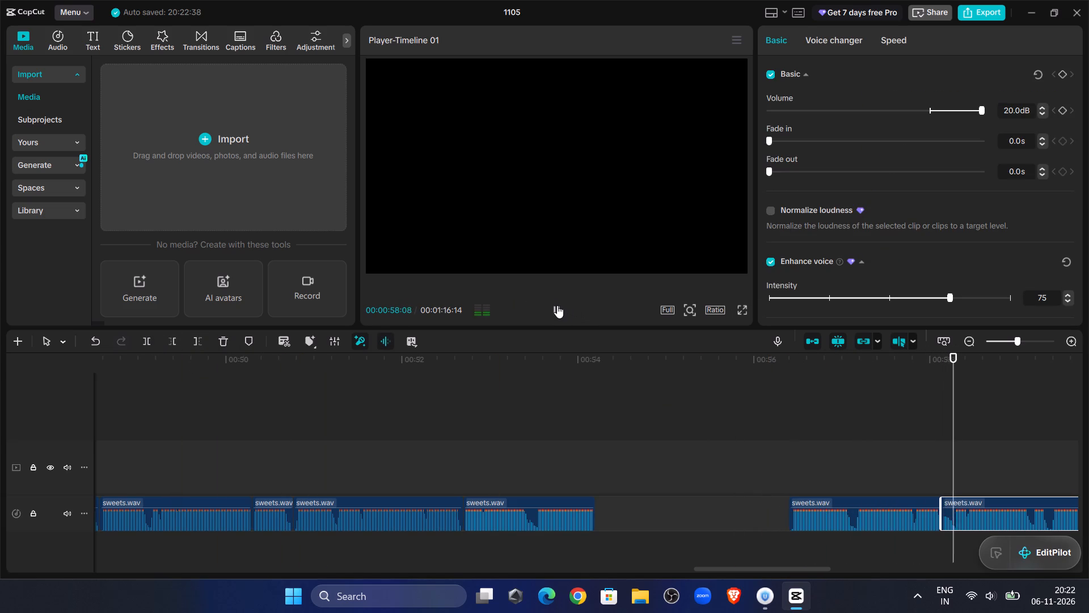
left_click_drag(958, 438, 952, 439)
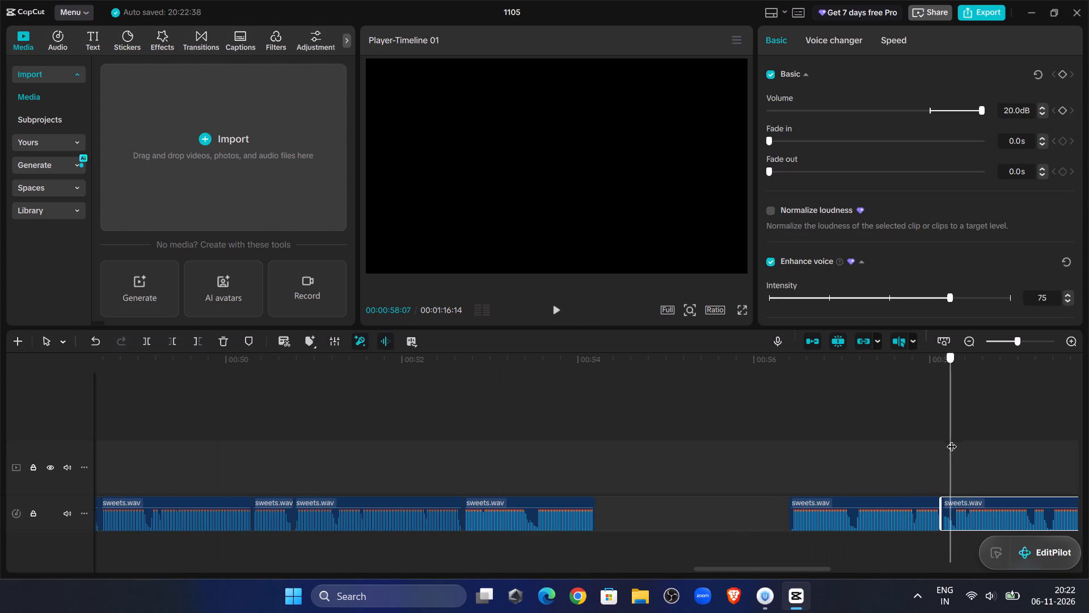
left_click_drag(952, 439, 947, 442)
left_click(174, 343)
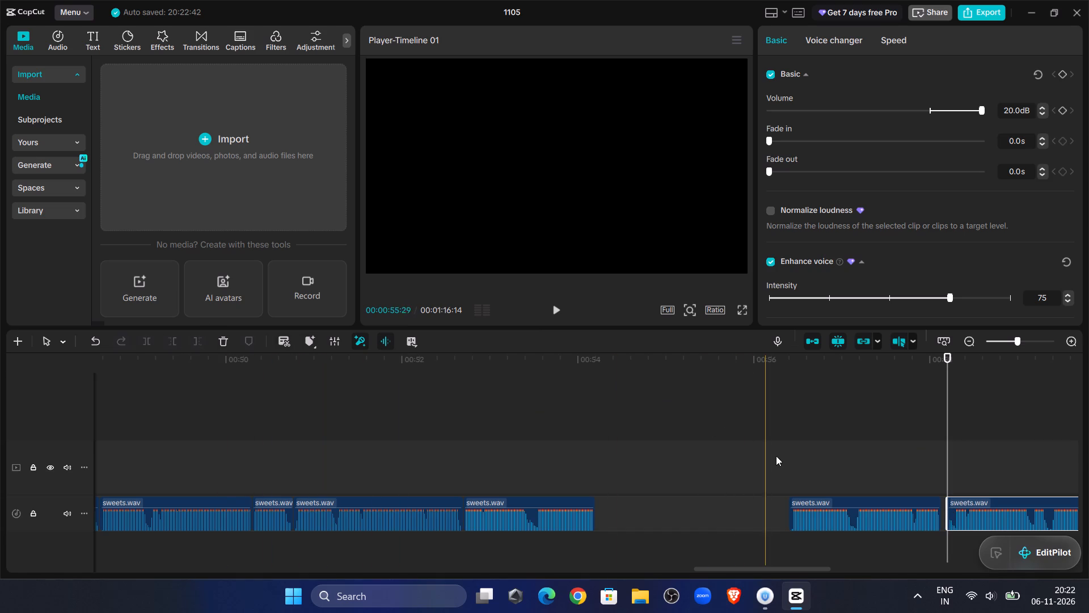
Close both gaps by moving the last two sweets.wav clips against the ones before them, playing the first new join.
left_click(817, 499)
left_click_drag(817, 499, 623, 507)
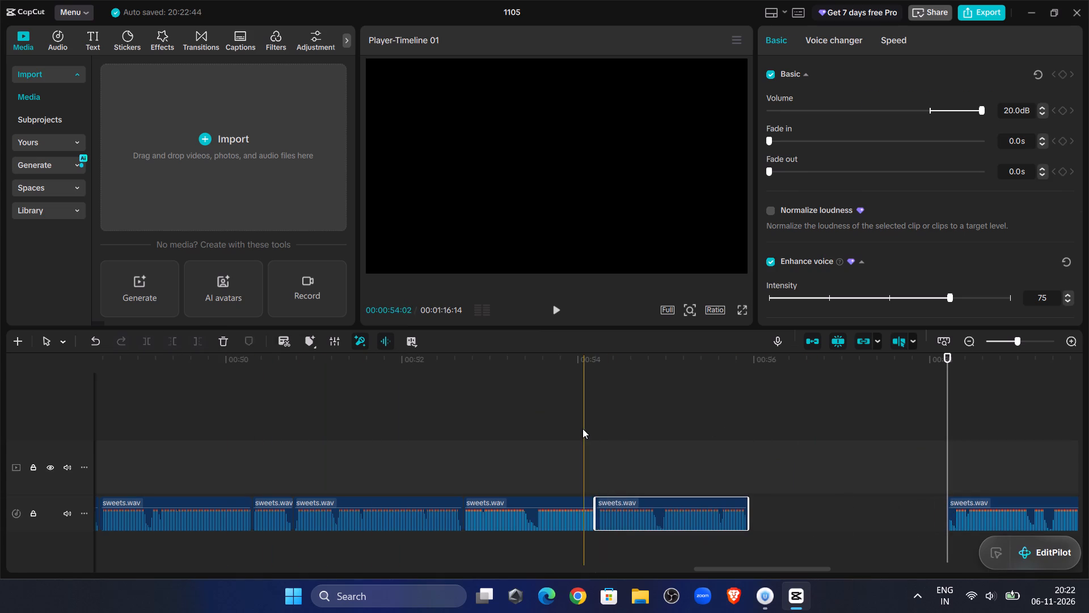
left_click(583, 429)
left_click(554, 318)
left_click(975, 497)
left_click_drag(975, 497, 834, 497)
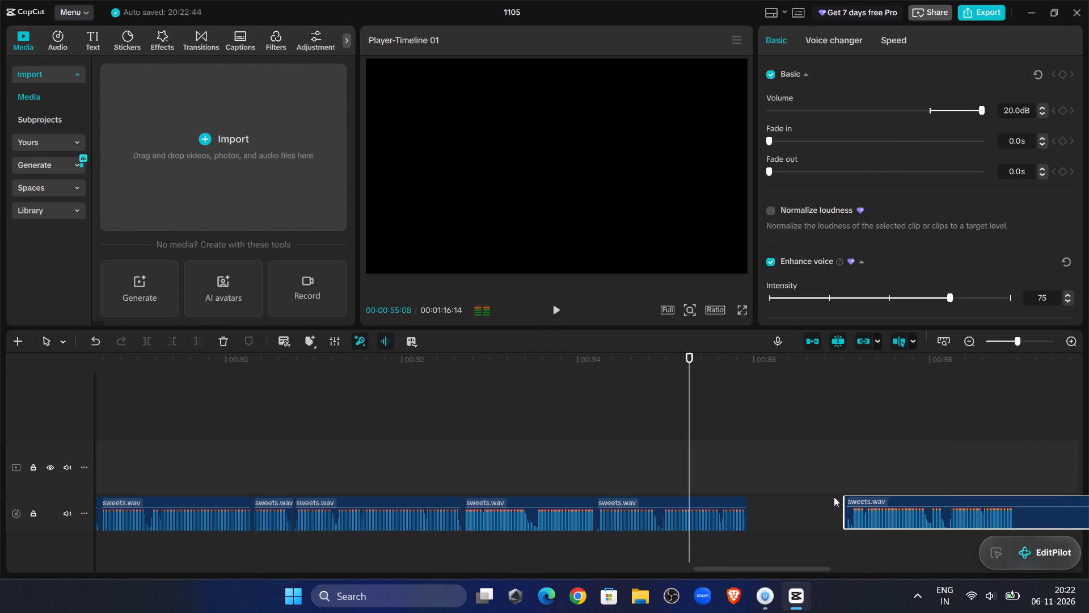
left_click_drag(834, 497, 778, 506)
Play across the join and split the last sweets.wav clip at the next pause, about 00:00:58:01.
left_click(566, 303)
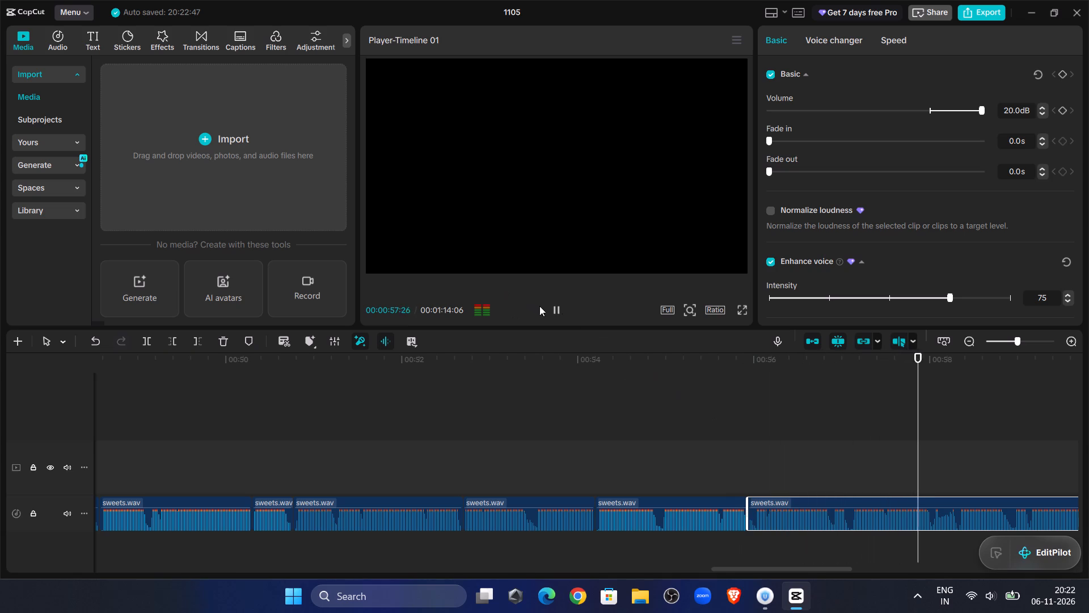
left_click(555, 313)
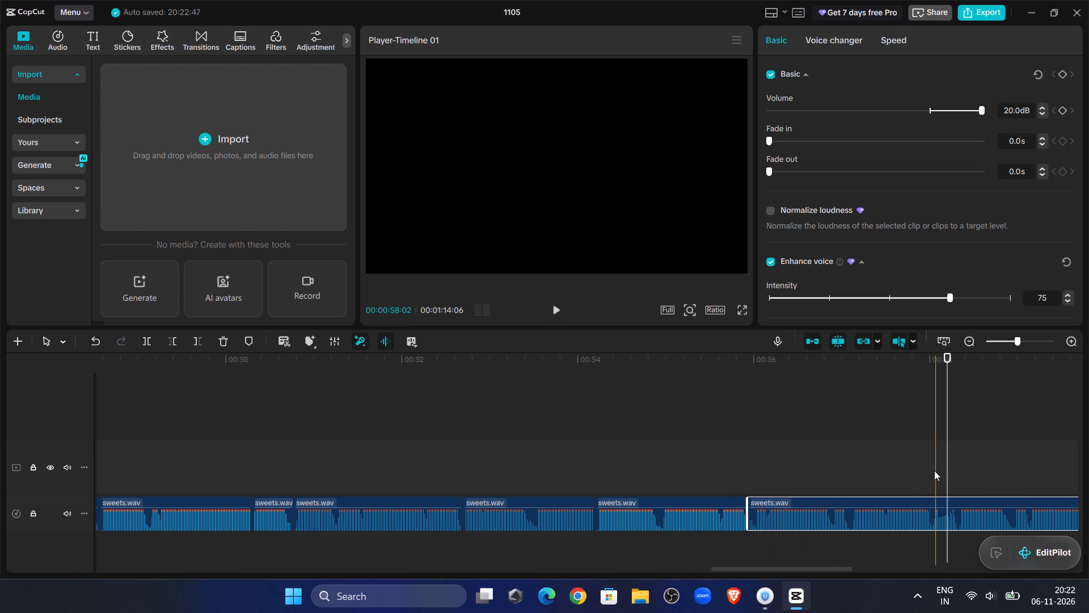
left_click(931, 469)
left_click(936, 506)
left_click(147, 348)
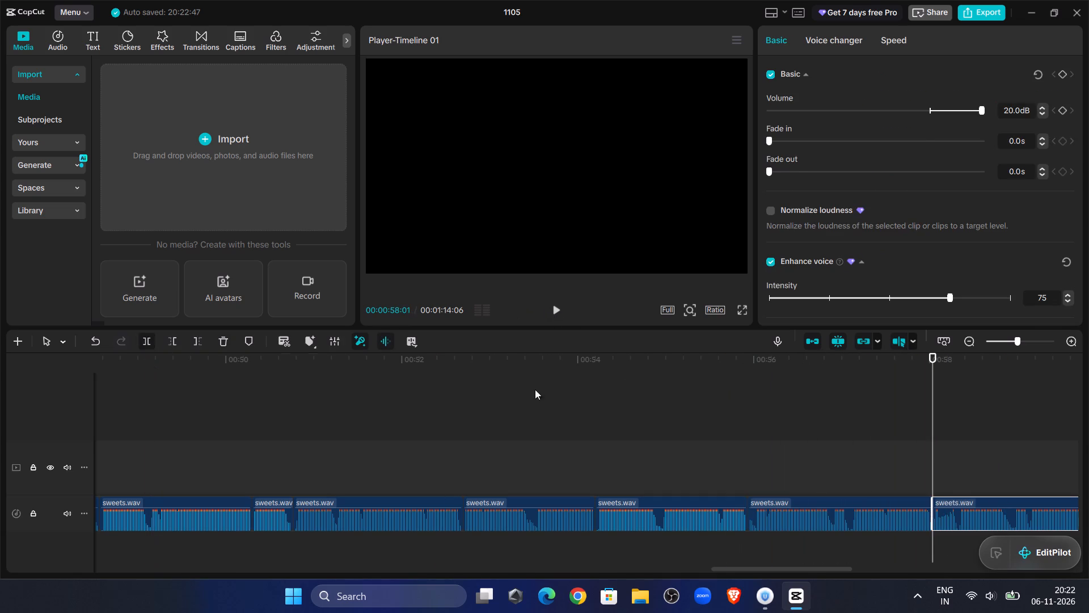
Trim the start of the last sweets.wav clip to about 00:01:04:08, cutting the unwanted take, and move it against the preceding clip.
left_click(913, 427)
left_click_drag(913, 427, 1036, 436)
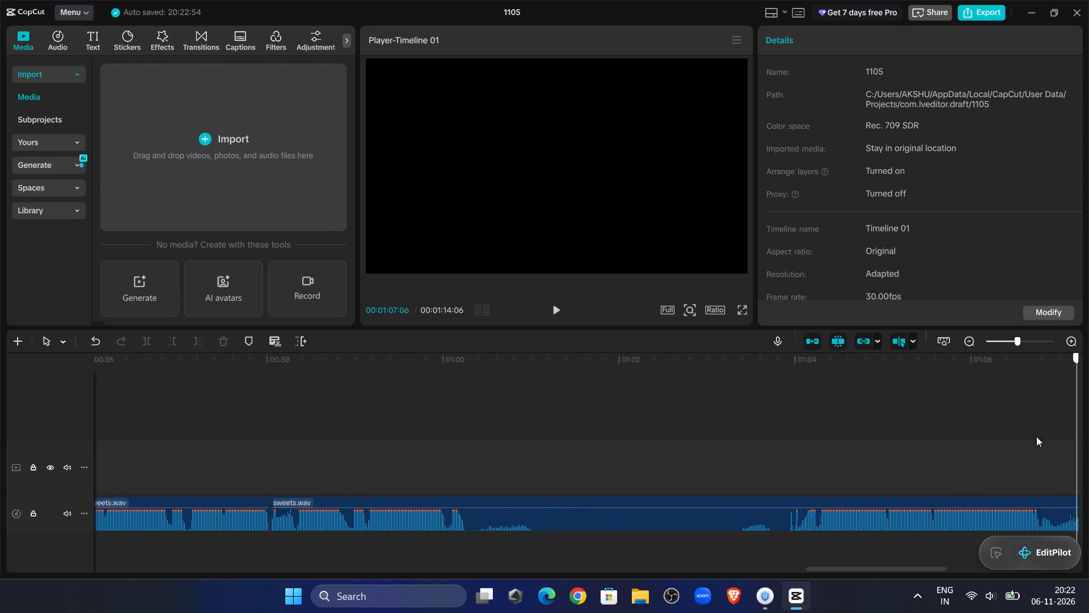
left_click_drag(1036, 436, 753, 458)
double_click(562, 308)
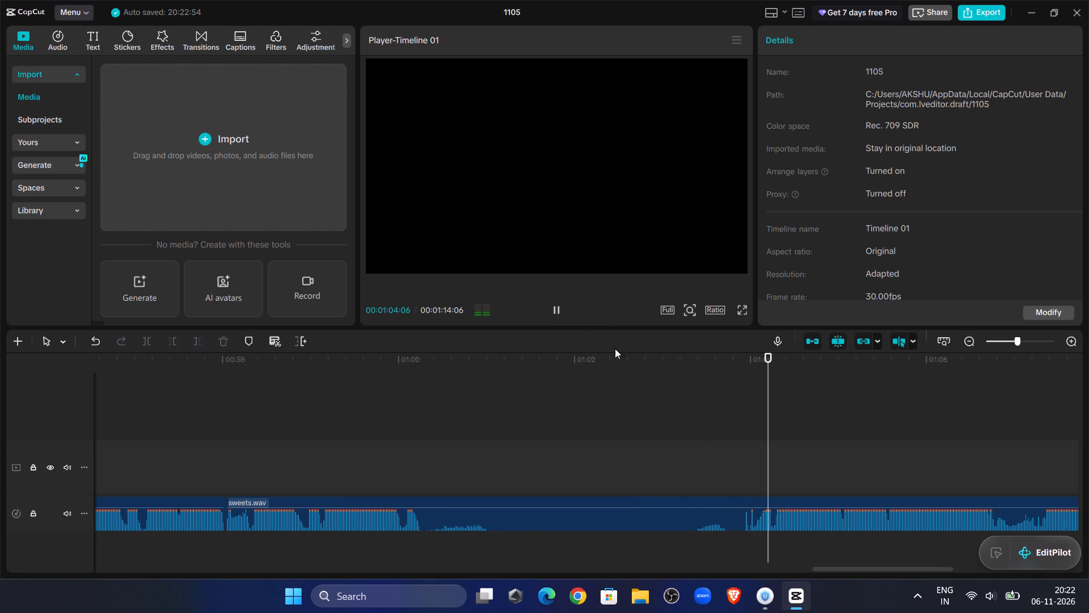
left_click(770, 455)
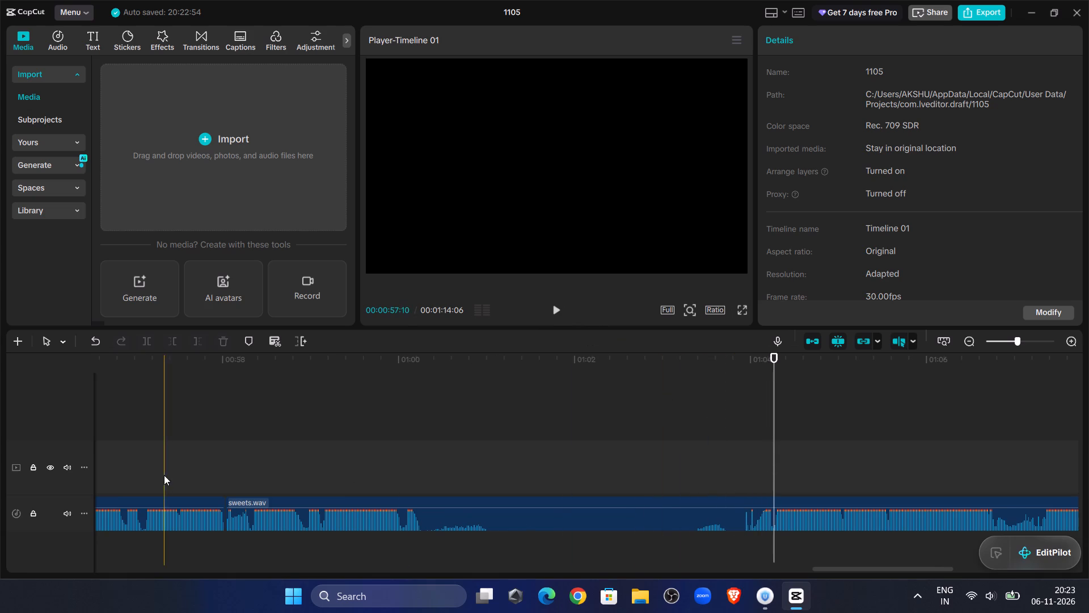
left_click(168, 341)
left_click(544, 523)
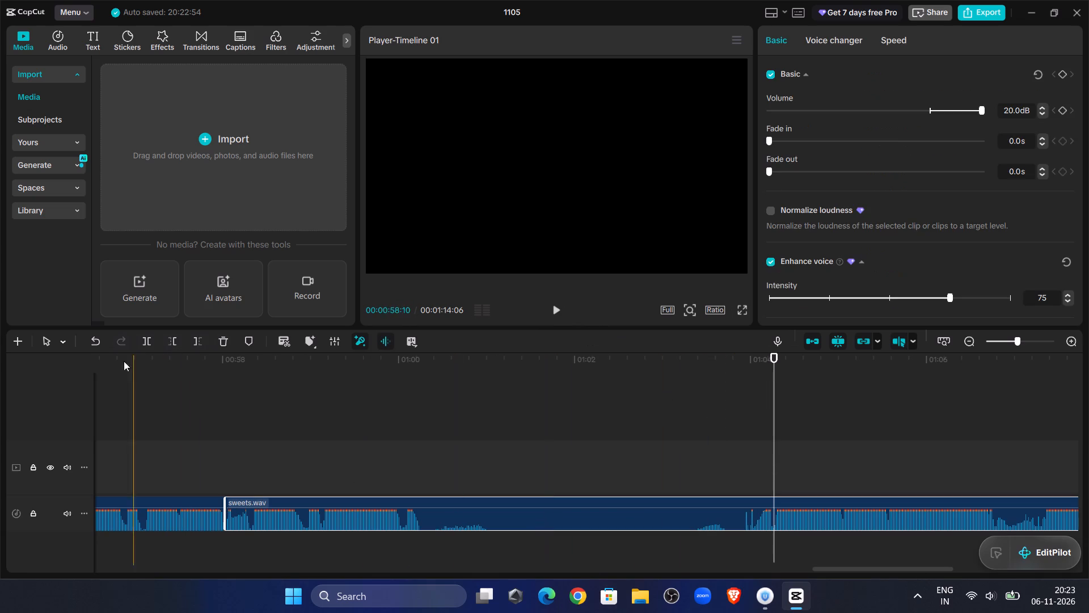
left_click(170, 337)
left_click_drag(790, 503, 252, 507)
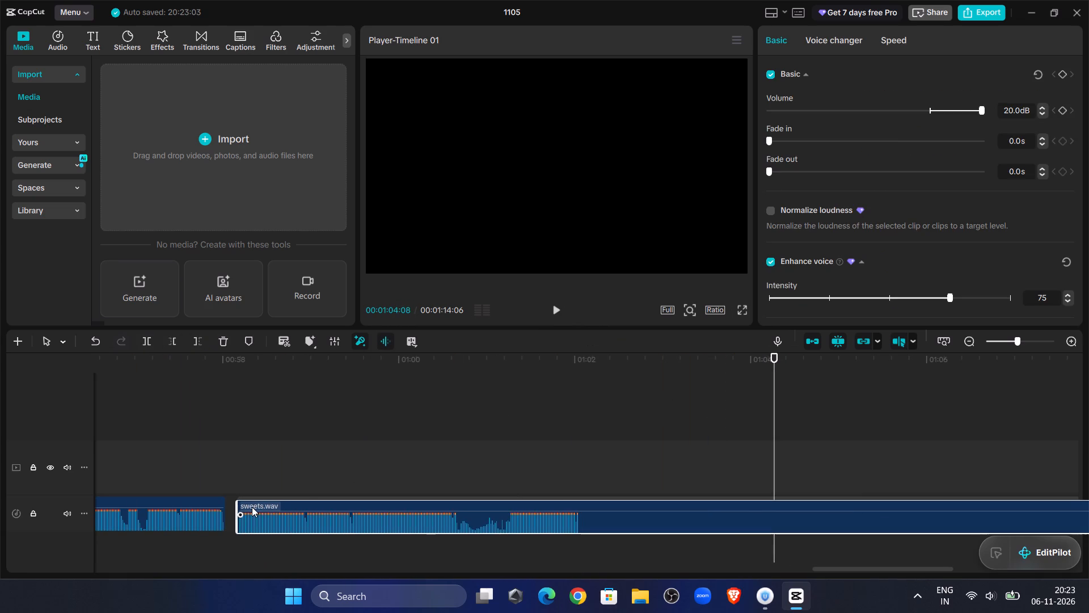
left_click_drag(252, 507, 241, 505)
Play across the new join and split the last sweets.wav clip where the phrase ends, at about 00:01:00:17.
left_click(168, 424)
left_click(555, 316)
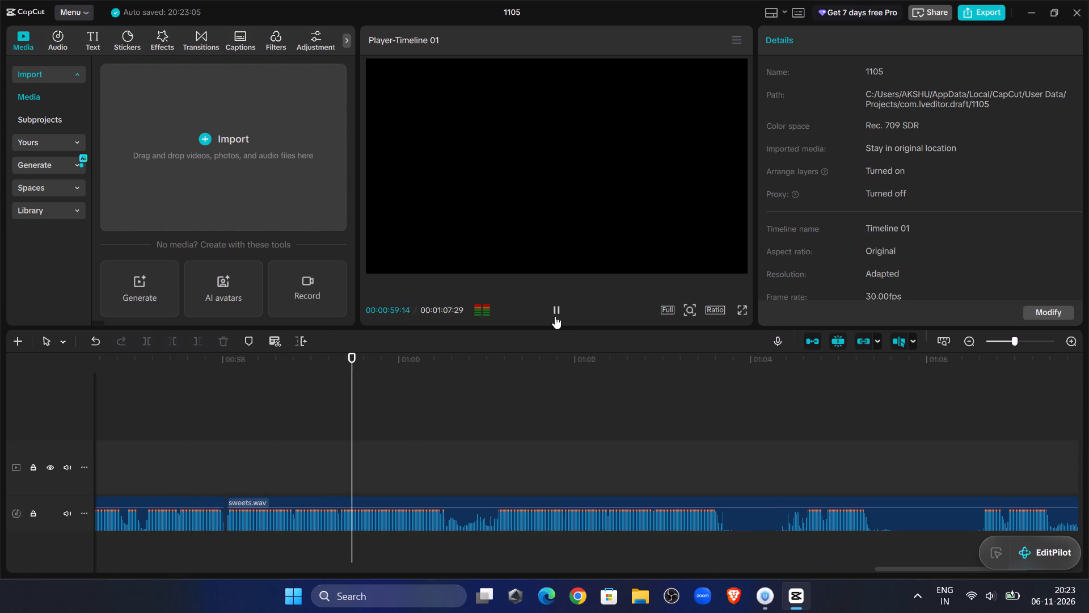
left_click(555, 316)
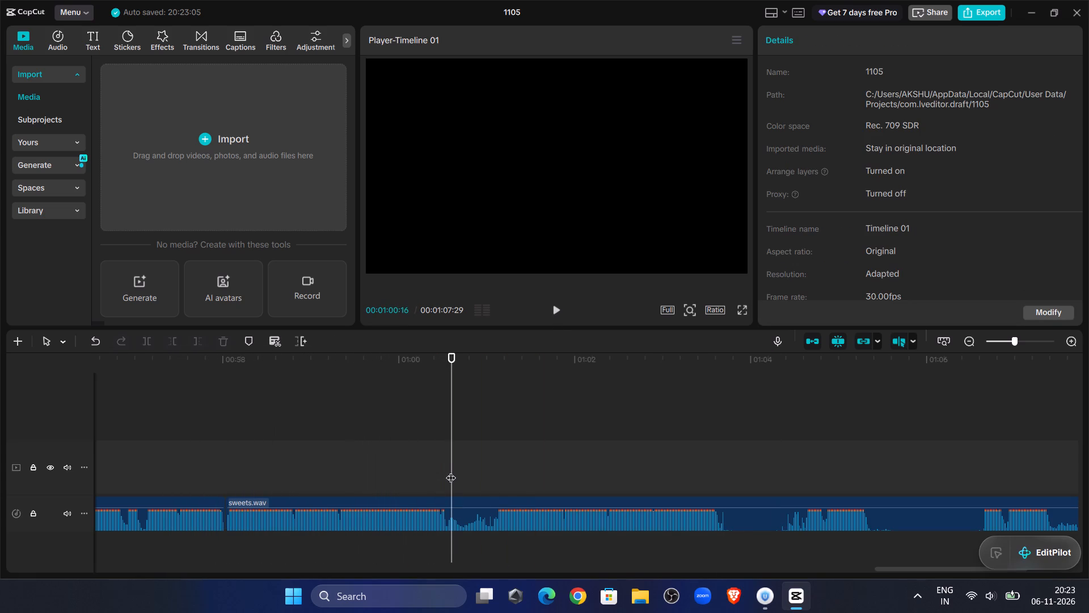
left_click(451, 471)
left_click(447, 475)
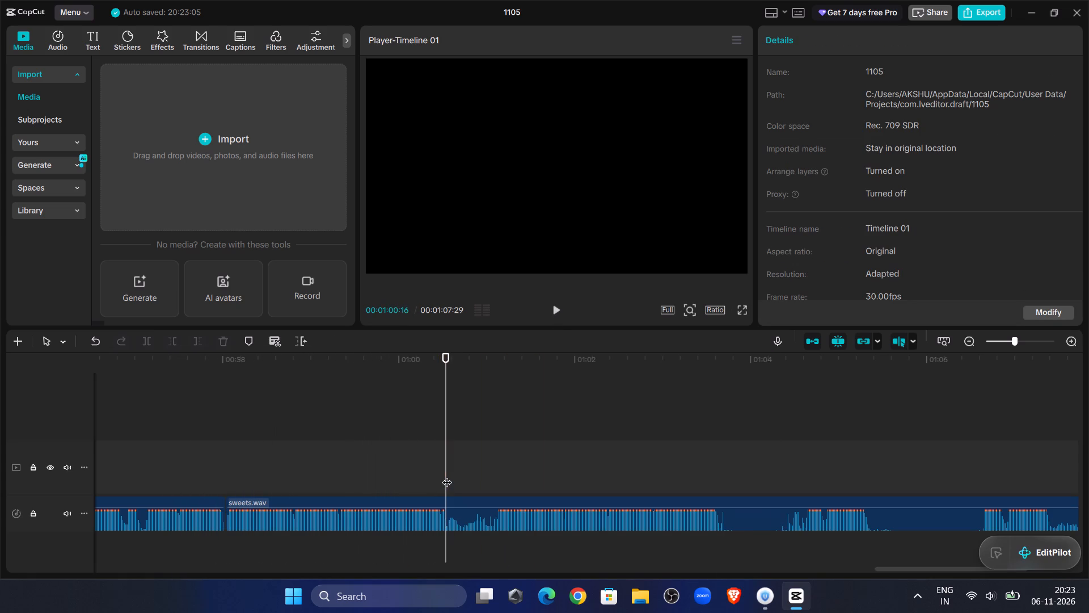
left_click(443, 503)
left_click(150, 339)
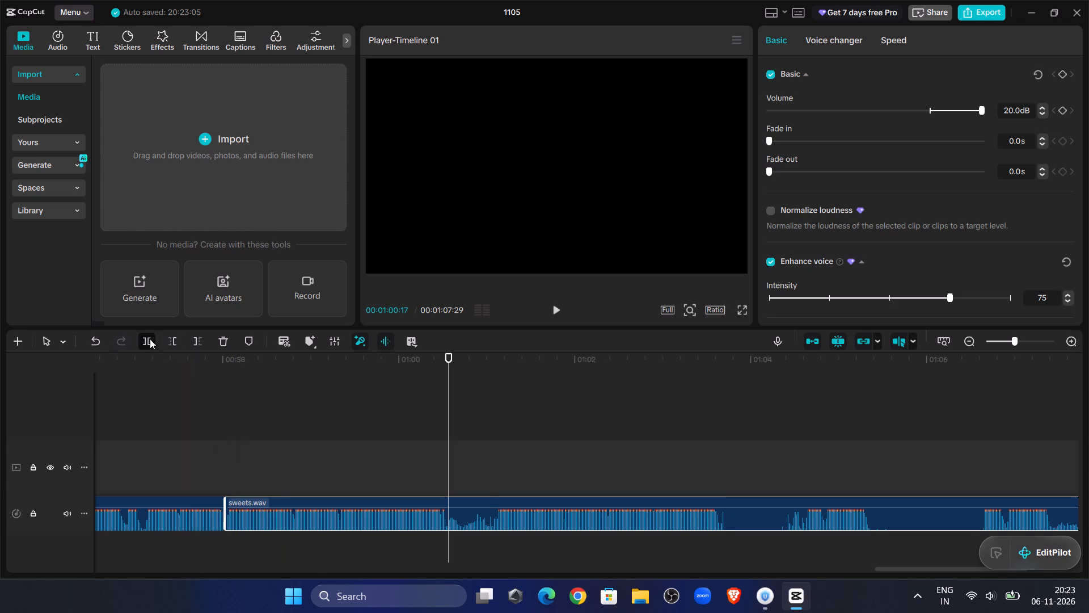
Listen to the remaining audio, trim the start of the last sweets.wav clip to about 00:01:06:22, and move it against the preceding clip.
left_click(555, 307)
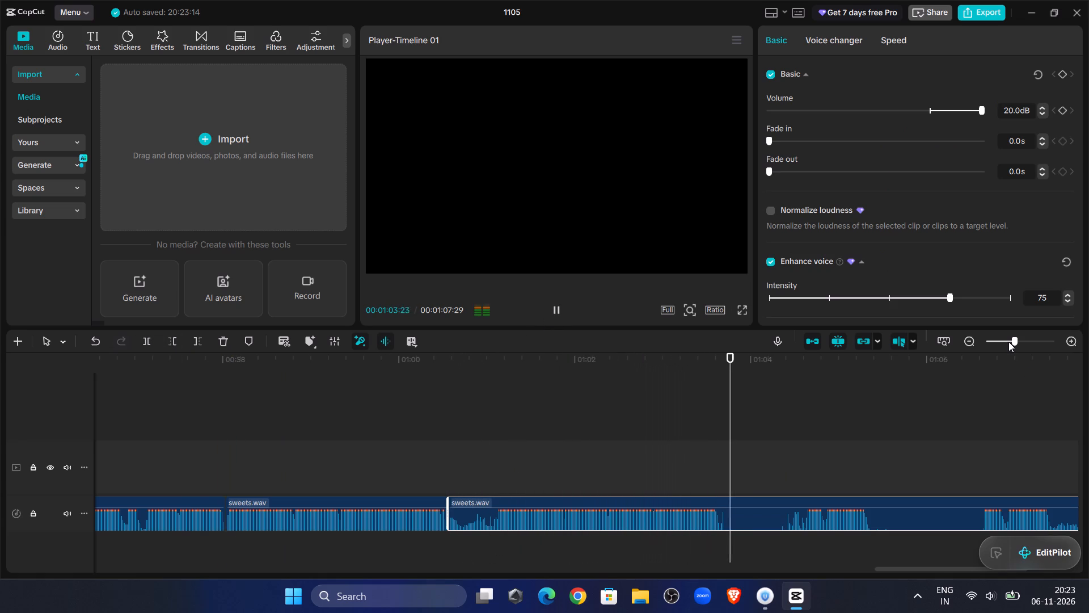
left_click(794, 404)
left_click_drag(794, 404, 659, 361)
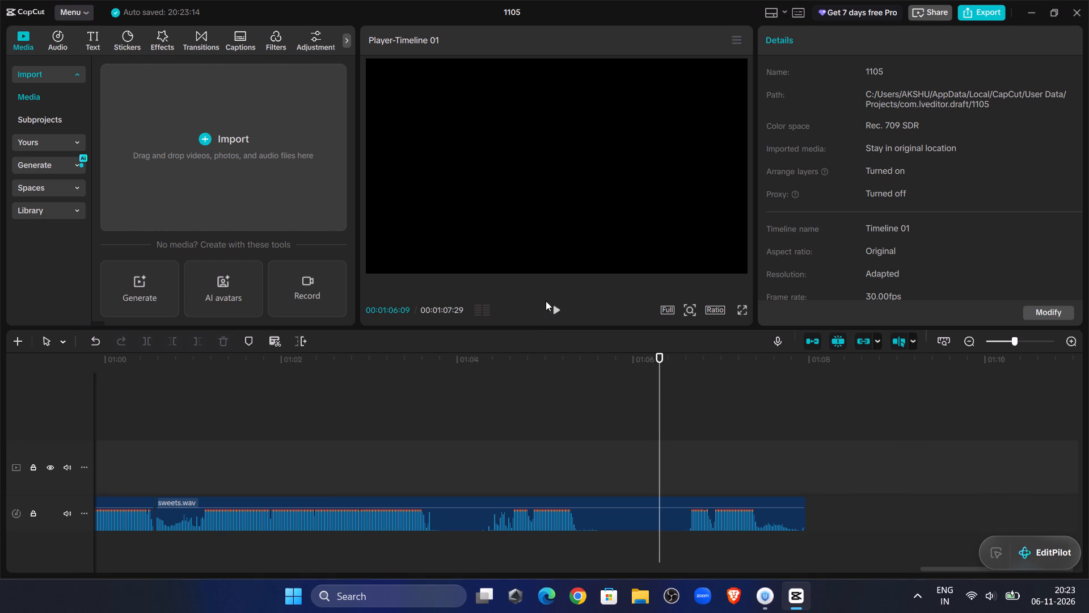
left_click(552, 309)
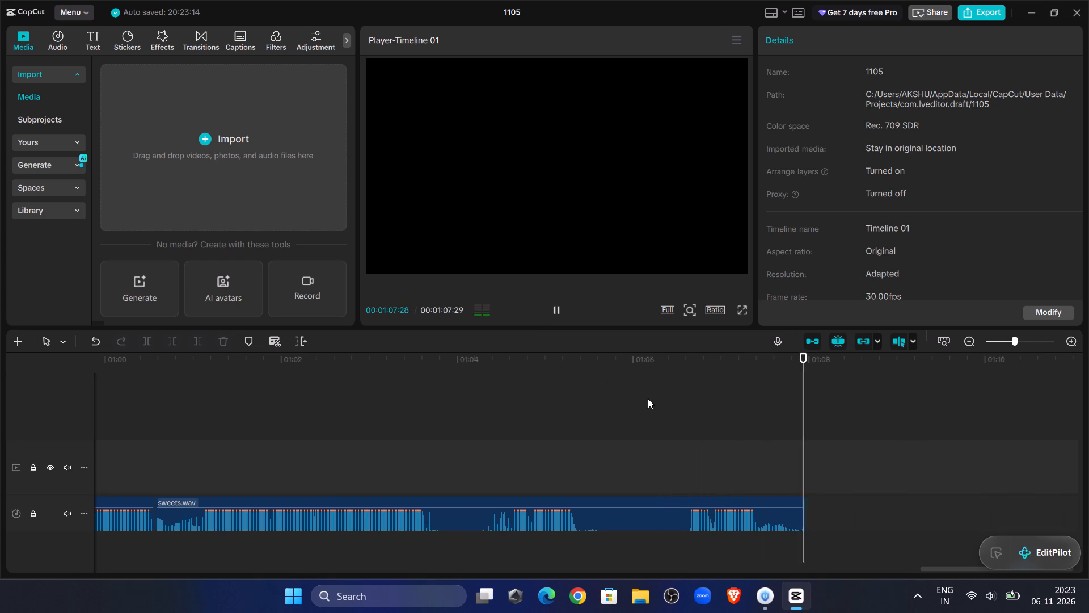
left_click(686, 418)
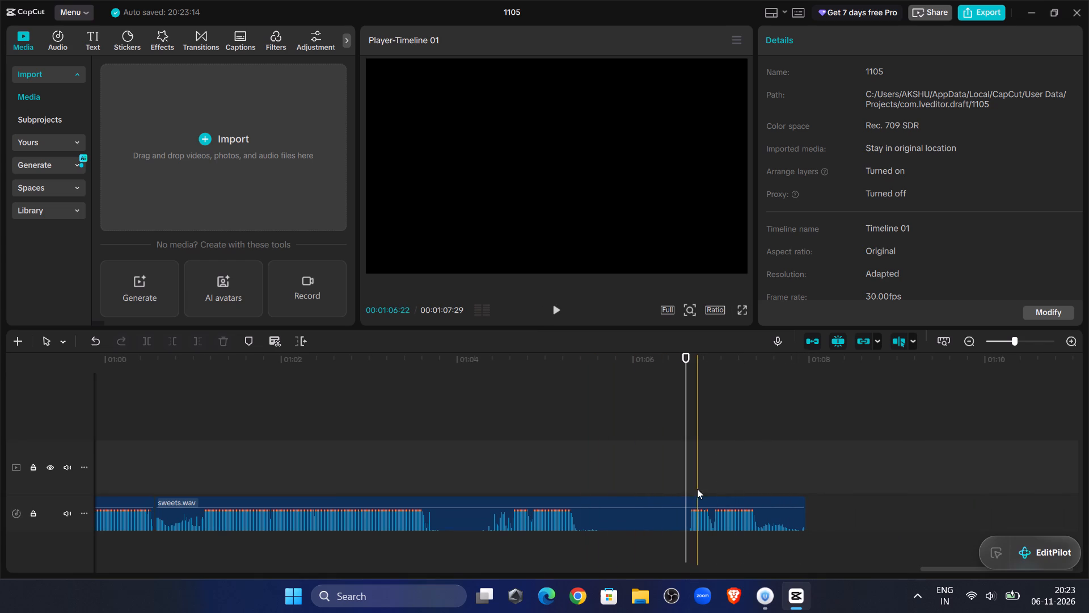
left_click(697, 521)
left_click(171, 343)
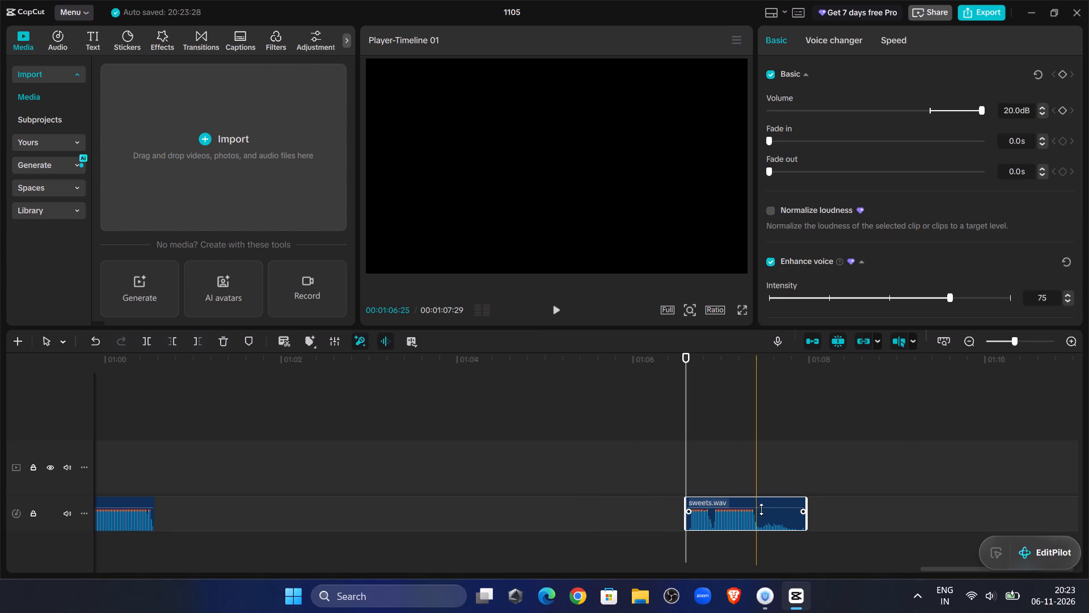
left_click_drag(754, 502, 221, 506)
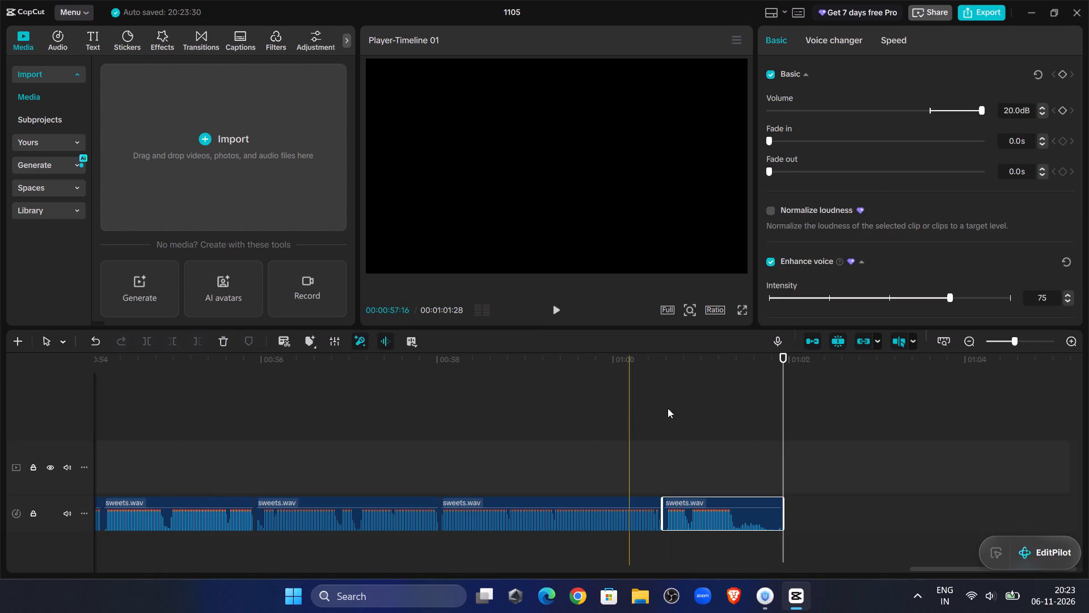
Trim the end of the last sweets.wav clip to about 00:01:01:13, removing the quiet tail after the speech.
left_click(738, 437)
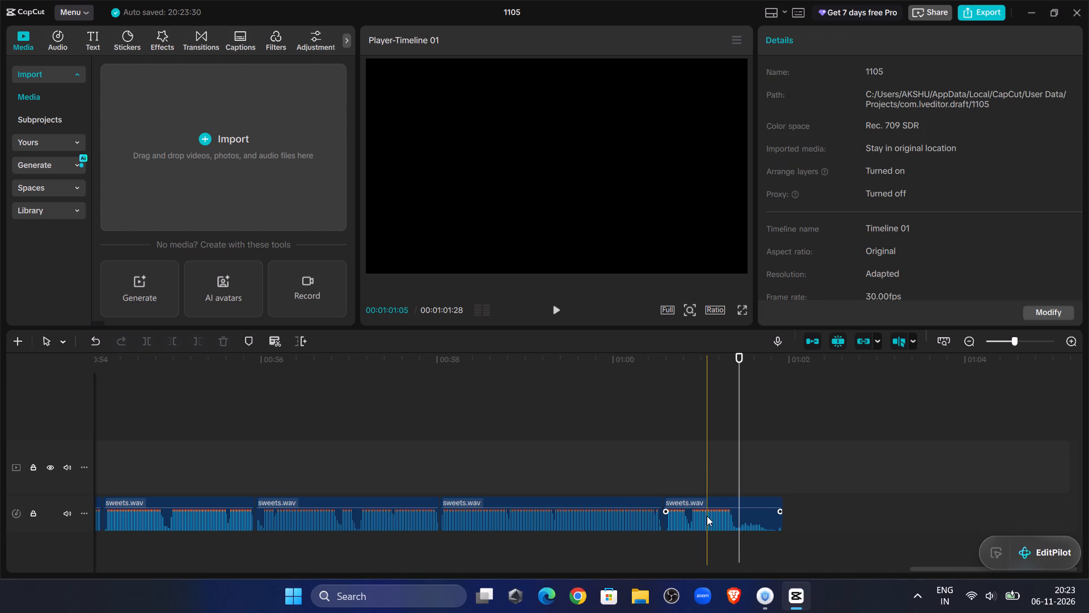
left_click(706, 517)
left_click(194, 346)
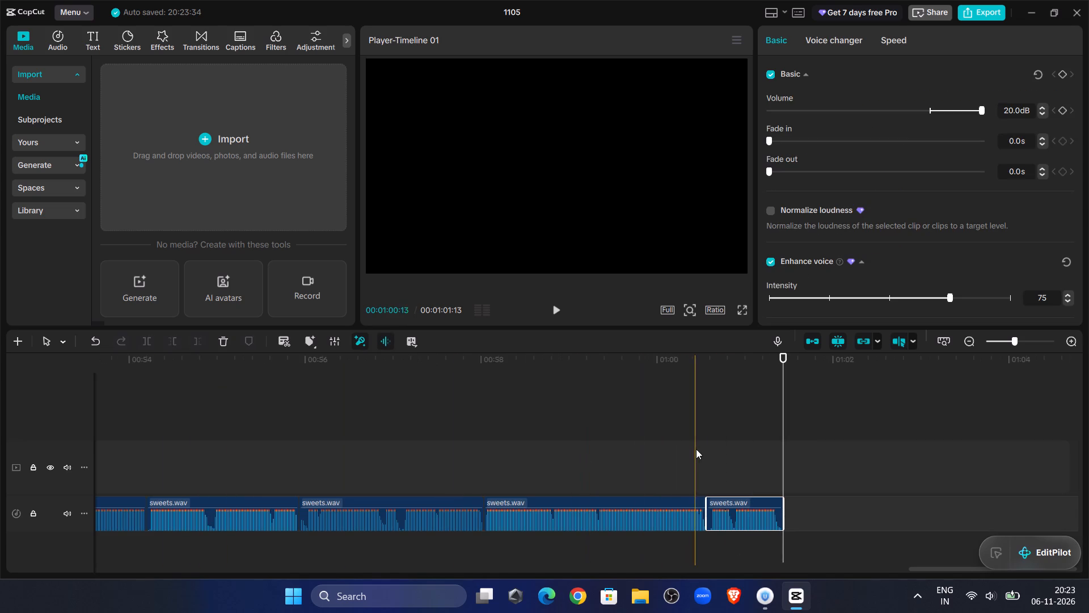
Play the ending across the last join and delete the short last sweets.wav clip.
left_click(695, 440)
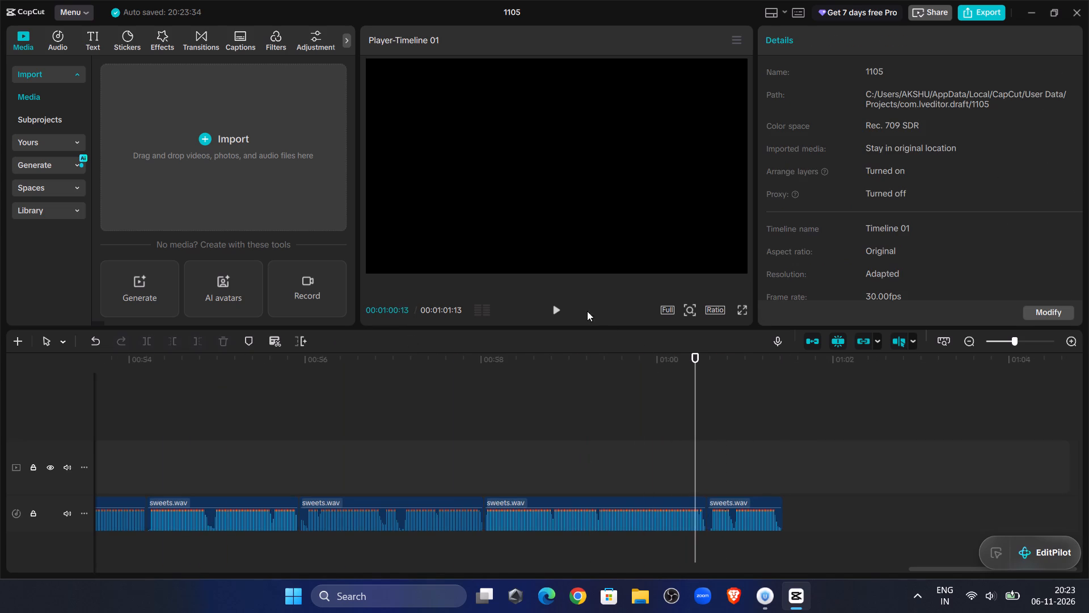
left_click(556, 310)
left_click(554, 309)
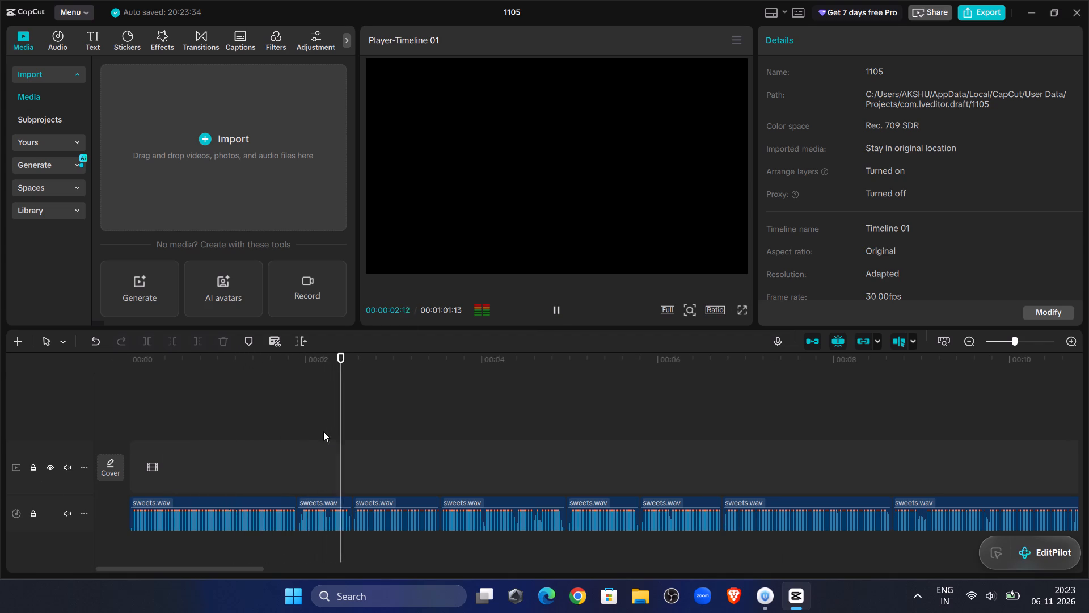
left_click(293, 398)
left_click_drag(293, 398, 1088, 264)
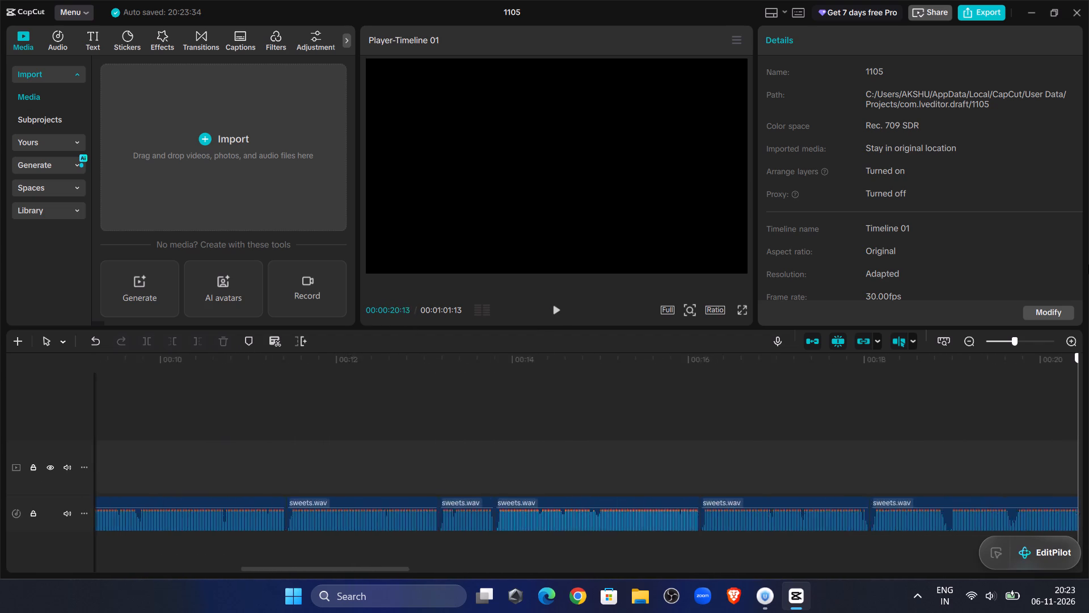
left_click_drag(1088, 264, 1088, 239)
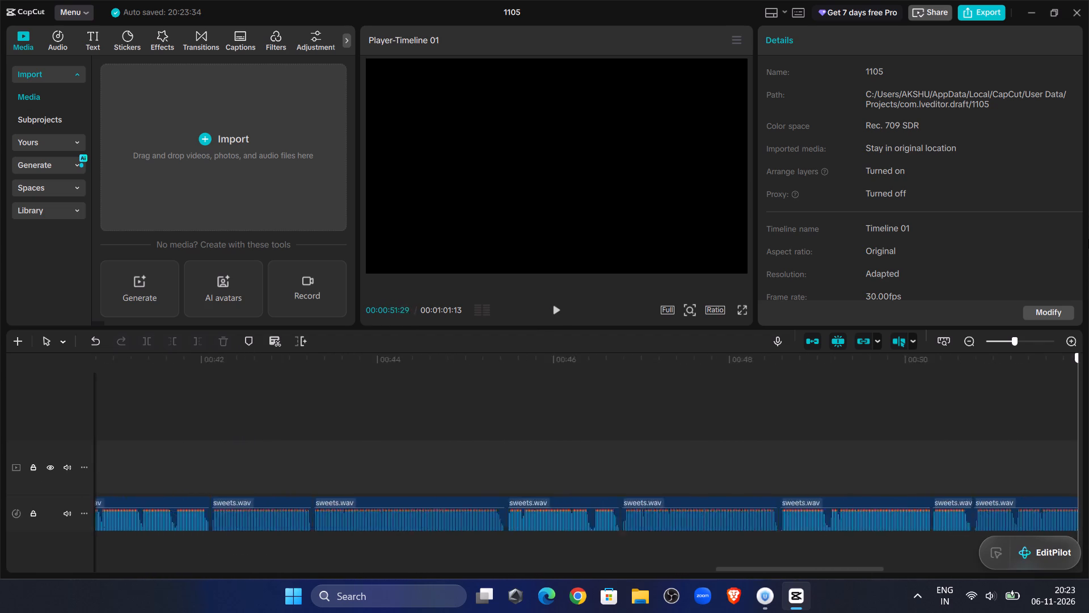
left_click_drag(1088, 239, 1082, 187)
left_click(741, 503)
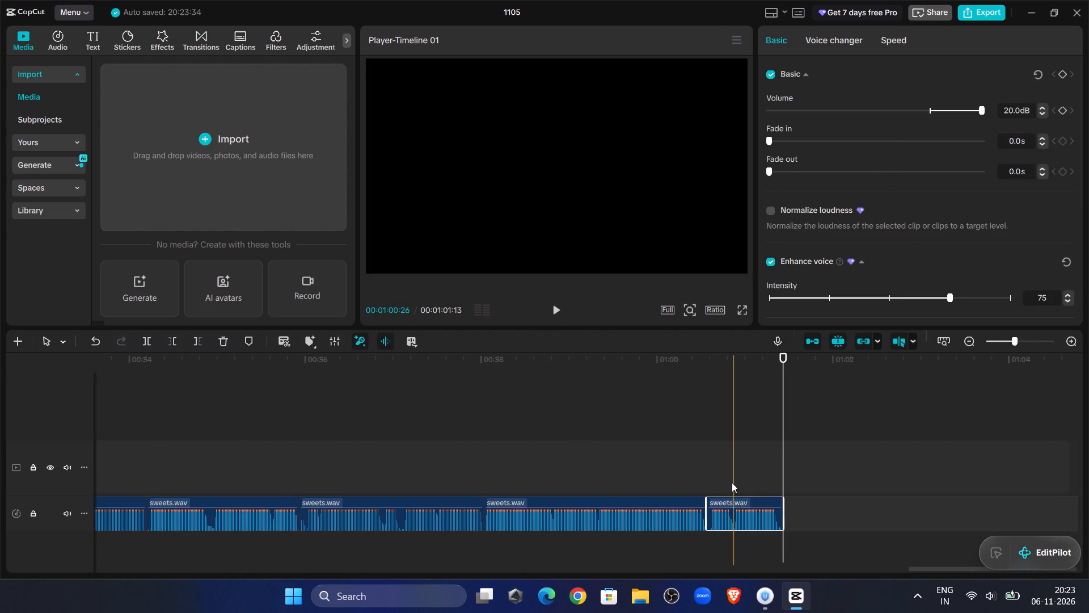
key("Delete")
Return the playhead to the beginning of the timeline at 00:00:00:00.
left_click(722, 410)
left_click_drag(722, 410, 0, 414)
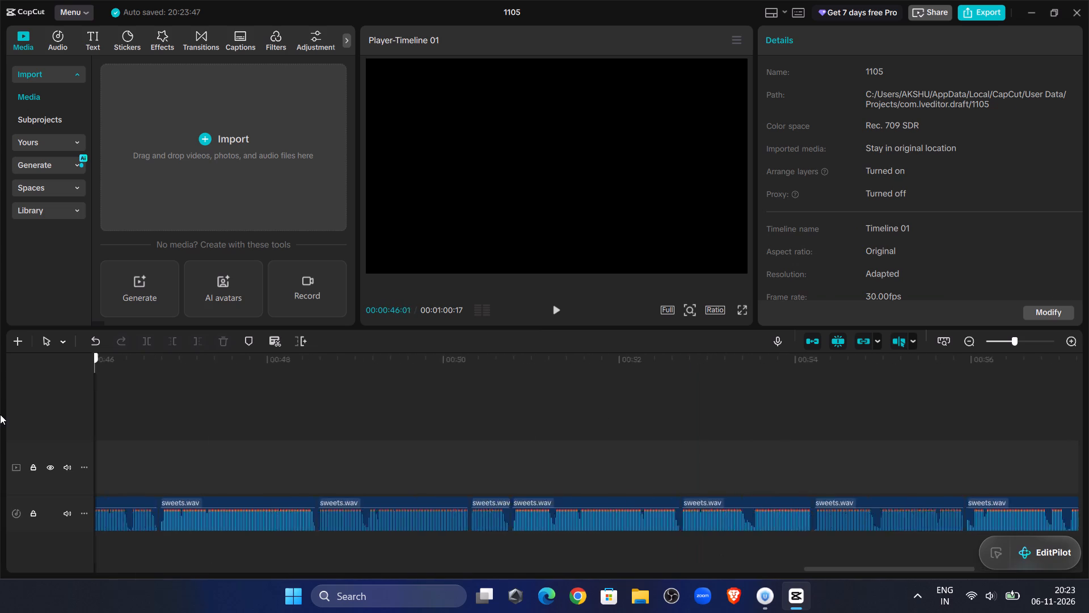
left_click_drag(0, 414, 0, 415)
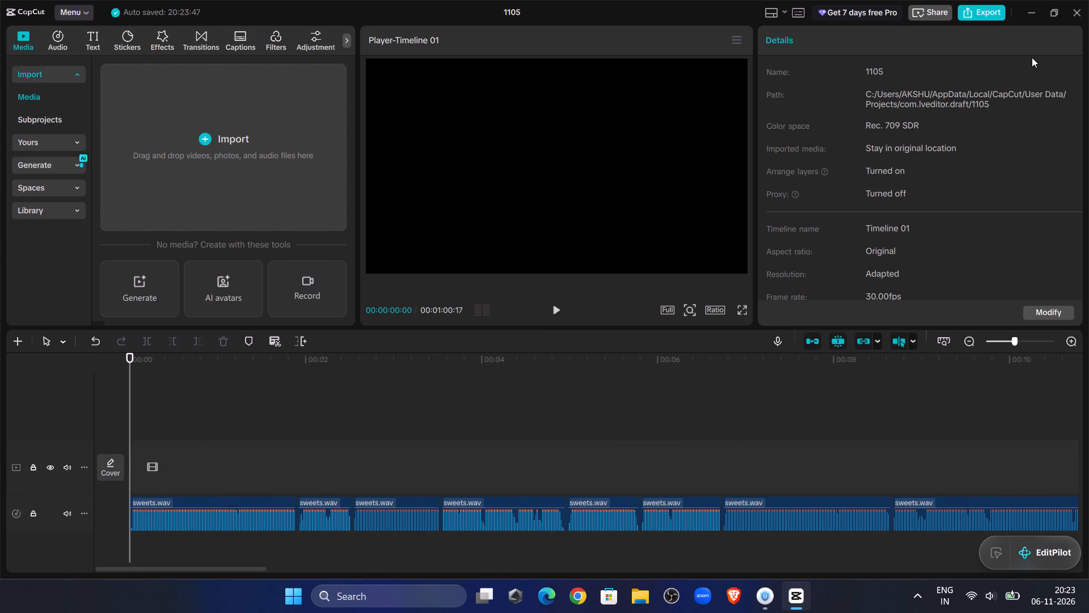
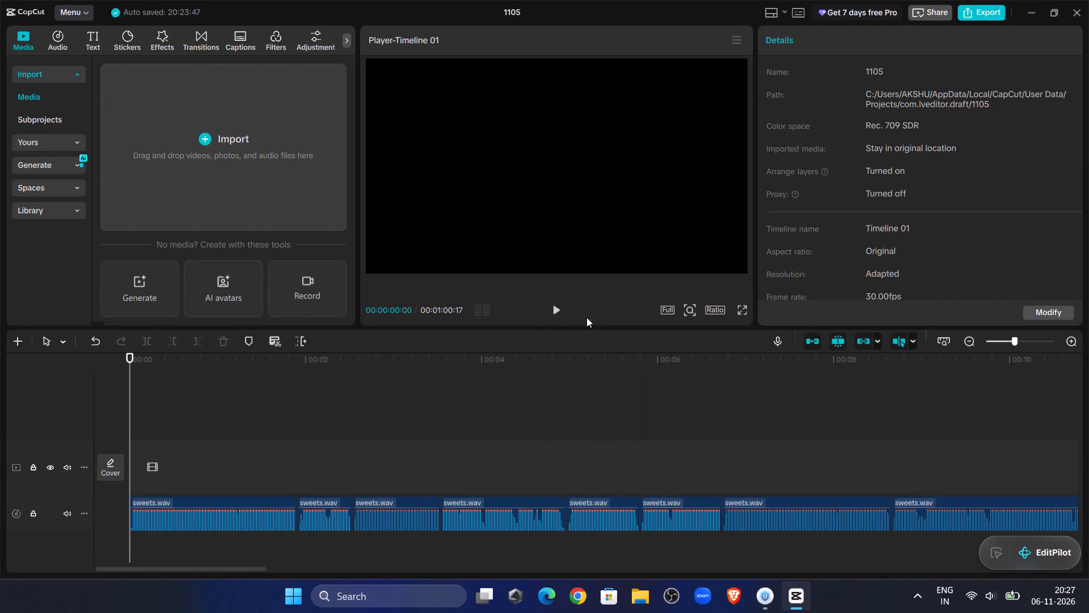
Play the opening sweets.wav clip and return the playhead to the start of the timeline.
left_click(562, 309)
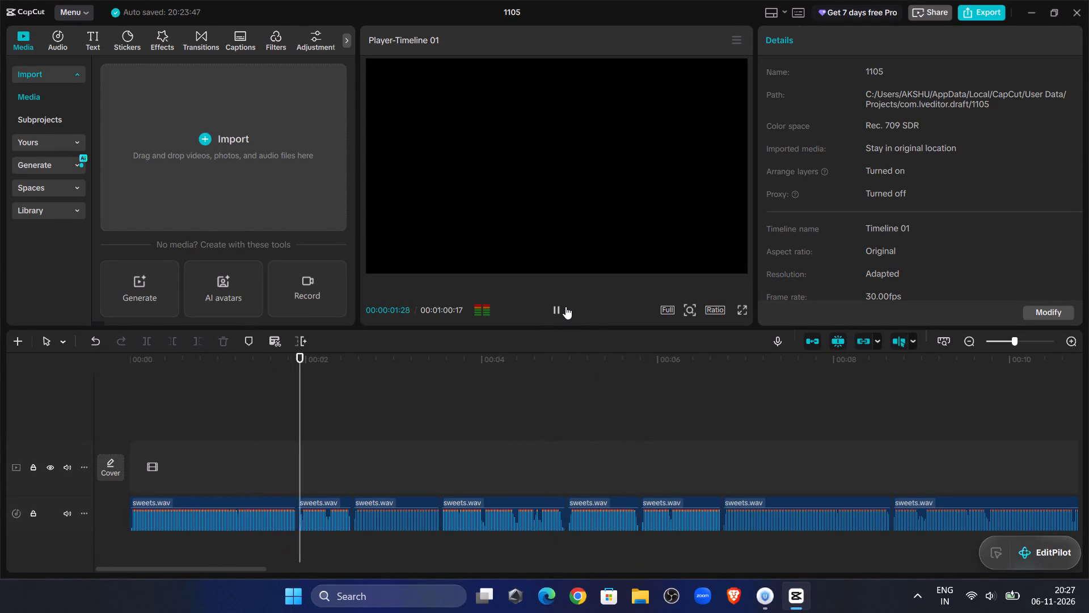
left_click(252, 391)
left_click_drag(252, 391, 0, 391)
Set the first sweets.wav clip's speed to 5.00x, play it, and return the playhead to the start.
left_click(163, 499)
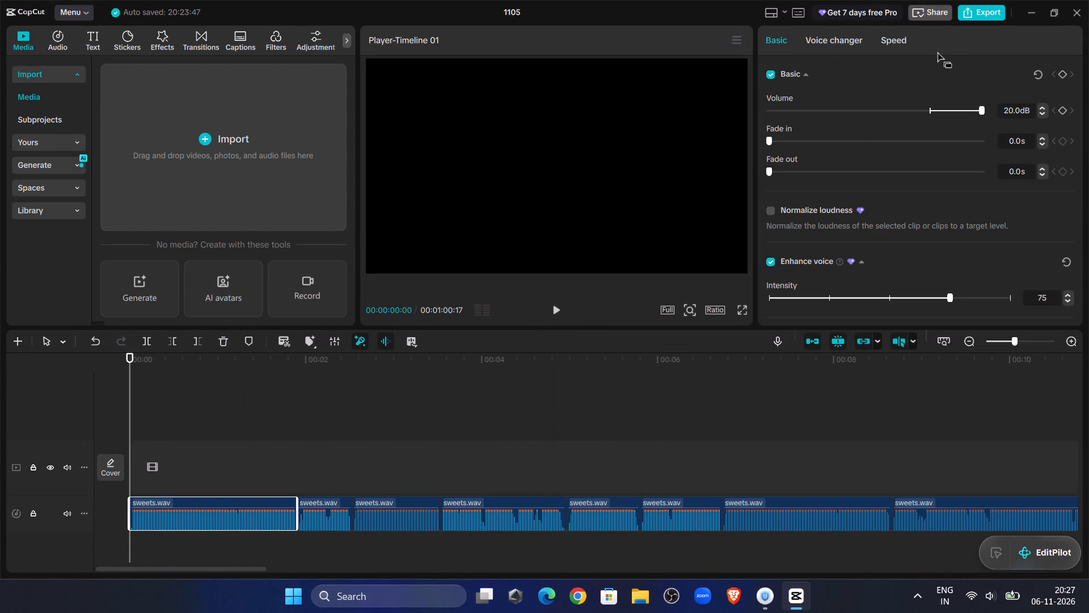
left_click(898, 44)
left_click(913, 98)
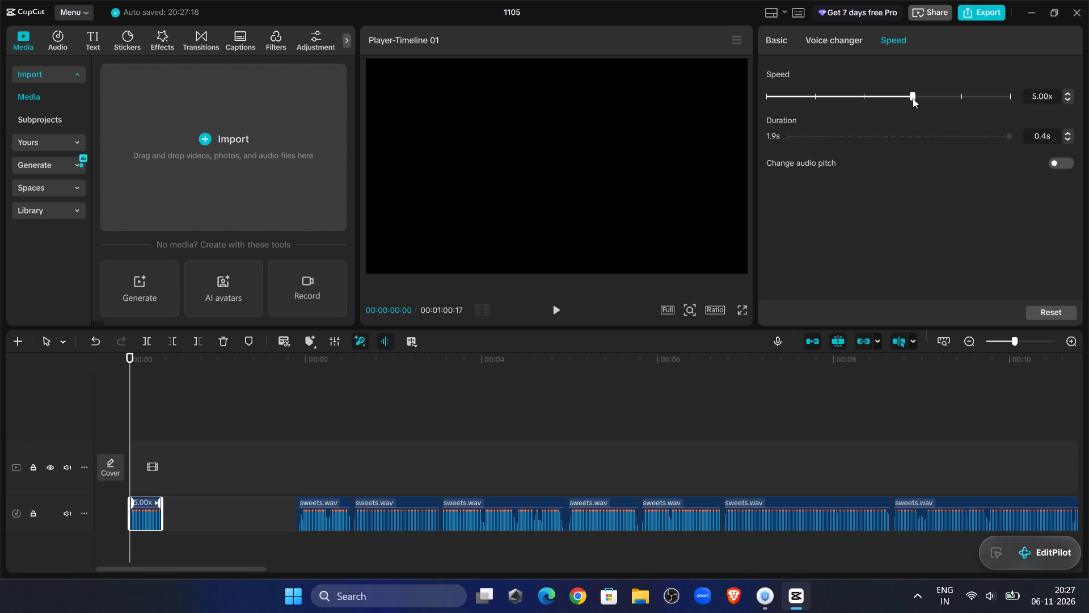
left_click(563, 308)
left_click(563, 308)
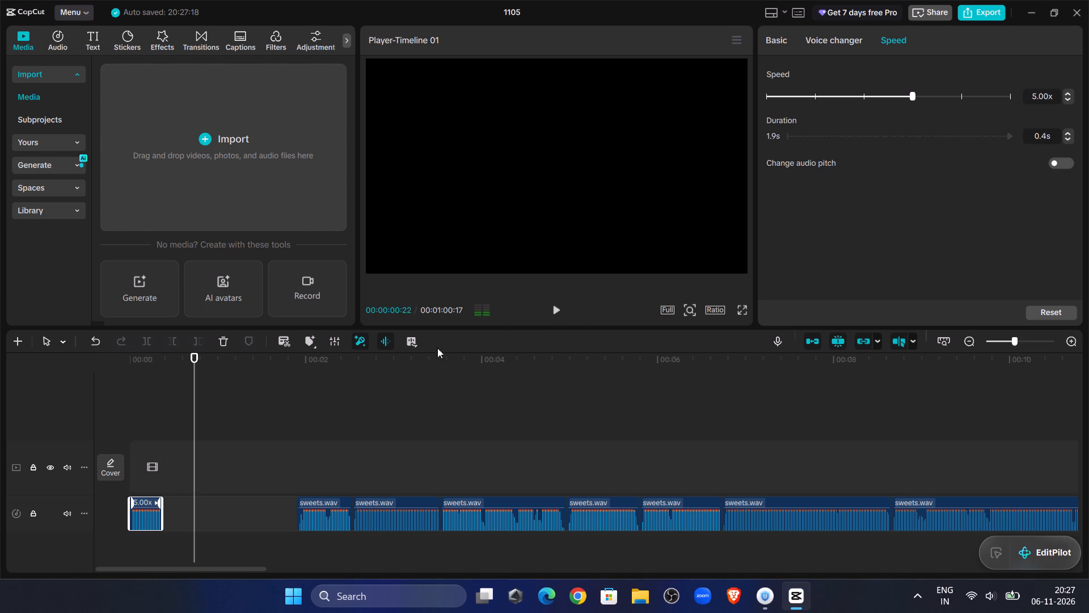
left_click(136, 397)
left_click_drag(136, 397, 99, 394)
Delete the first sweets.wav clip at the beginning of the timeline.
left_click(138, 497)
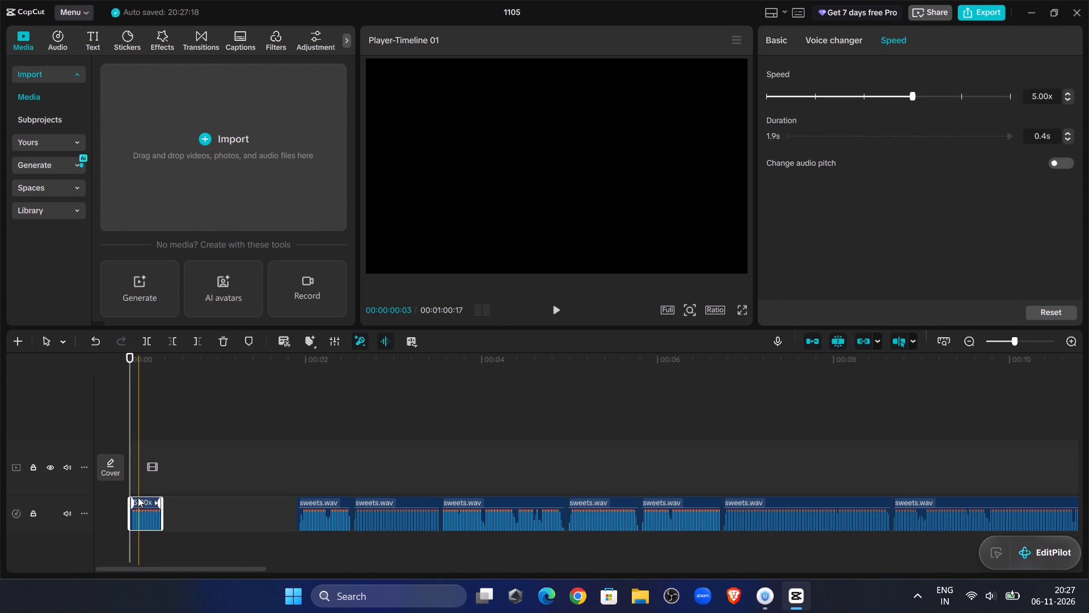
key("Delete")
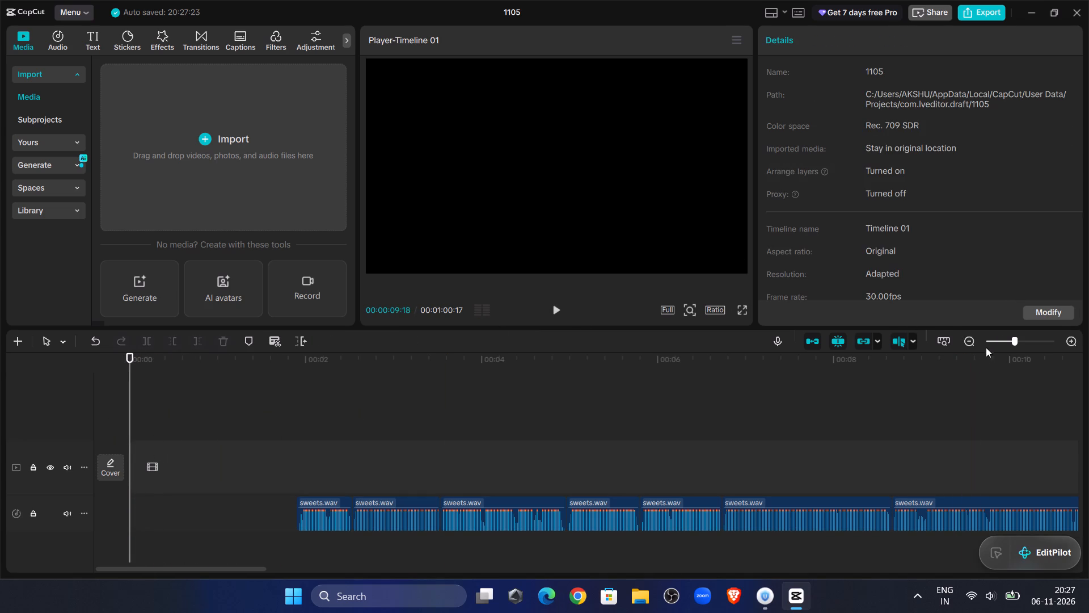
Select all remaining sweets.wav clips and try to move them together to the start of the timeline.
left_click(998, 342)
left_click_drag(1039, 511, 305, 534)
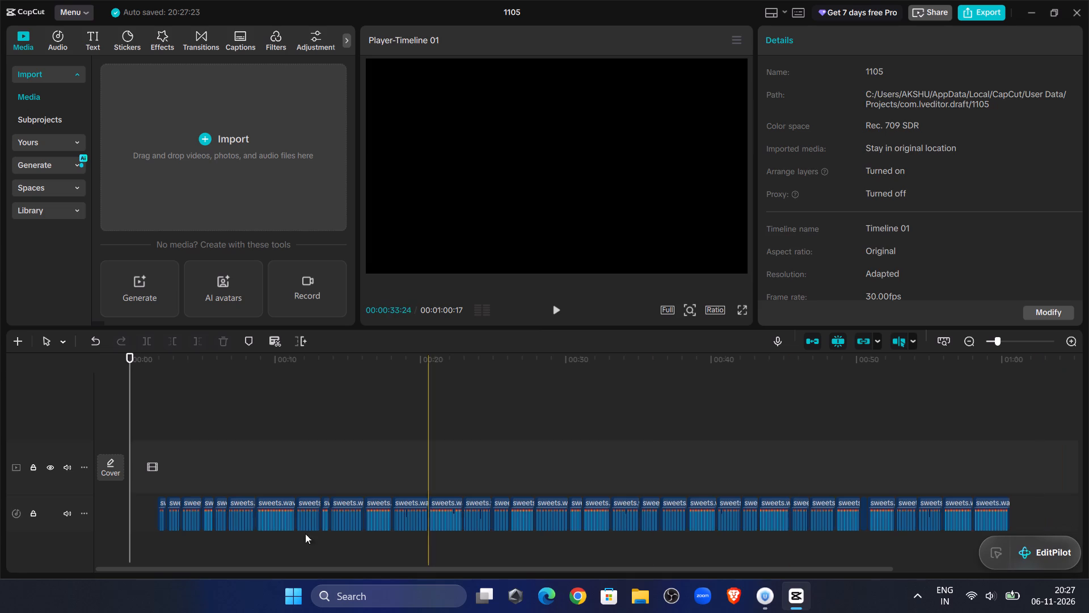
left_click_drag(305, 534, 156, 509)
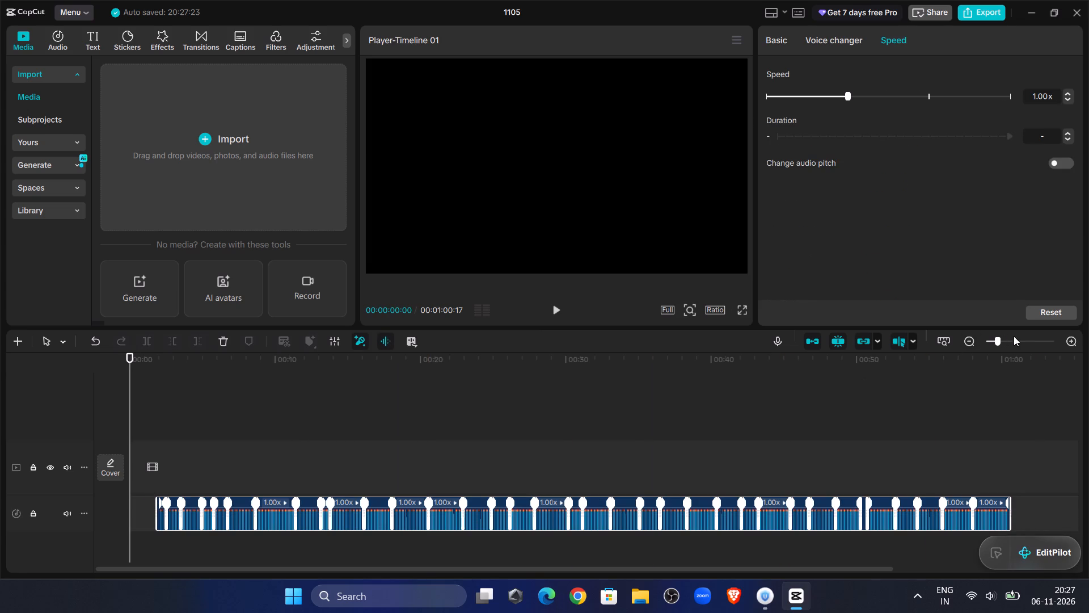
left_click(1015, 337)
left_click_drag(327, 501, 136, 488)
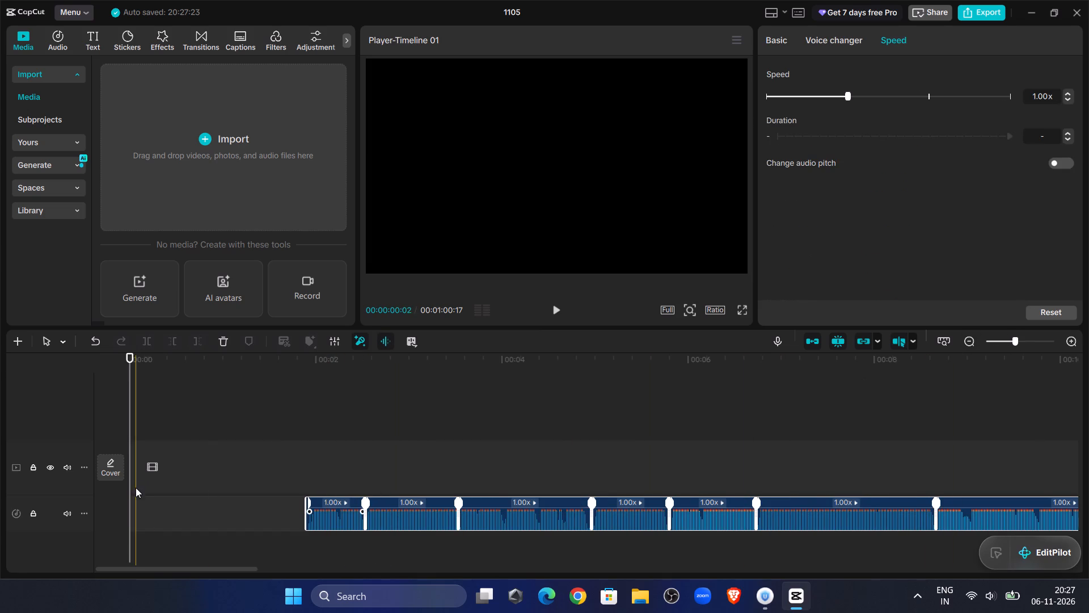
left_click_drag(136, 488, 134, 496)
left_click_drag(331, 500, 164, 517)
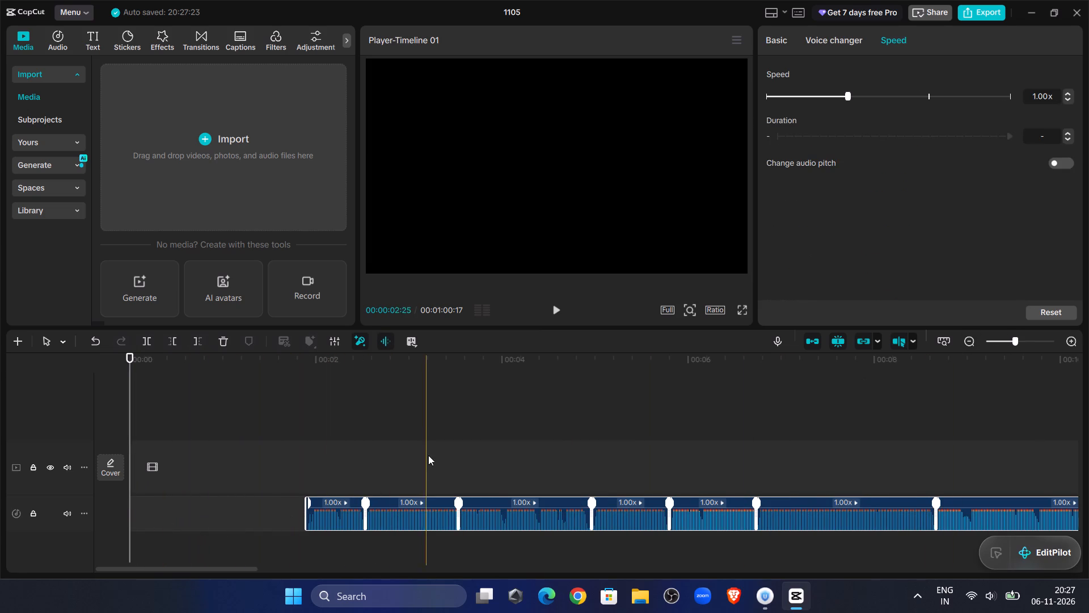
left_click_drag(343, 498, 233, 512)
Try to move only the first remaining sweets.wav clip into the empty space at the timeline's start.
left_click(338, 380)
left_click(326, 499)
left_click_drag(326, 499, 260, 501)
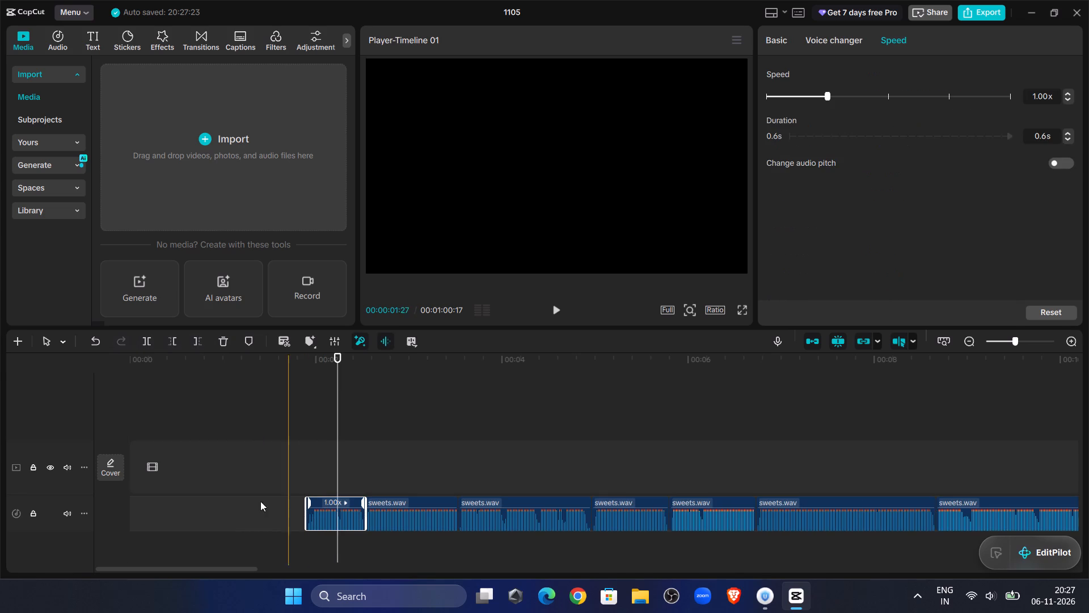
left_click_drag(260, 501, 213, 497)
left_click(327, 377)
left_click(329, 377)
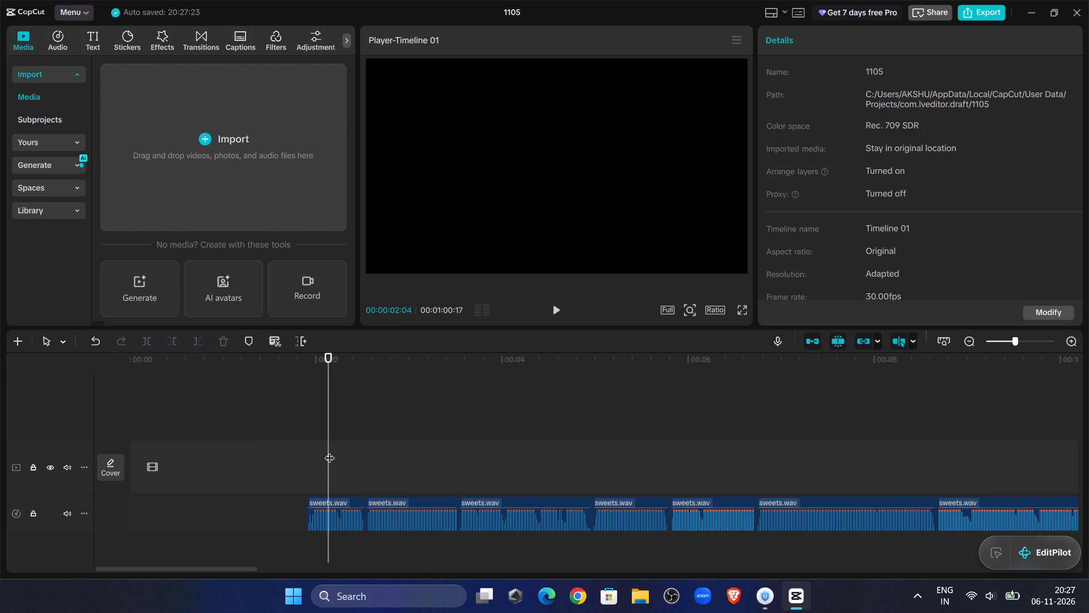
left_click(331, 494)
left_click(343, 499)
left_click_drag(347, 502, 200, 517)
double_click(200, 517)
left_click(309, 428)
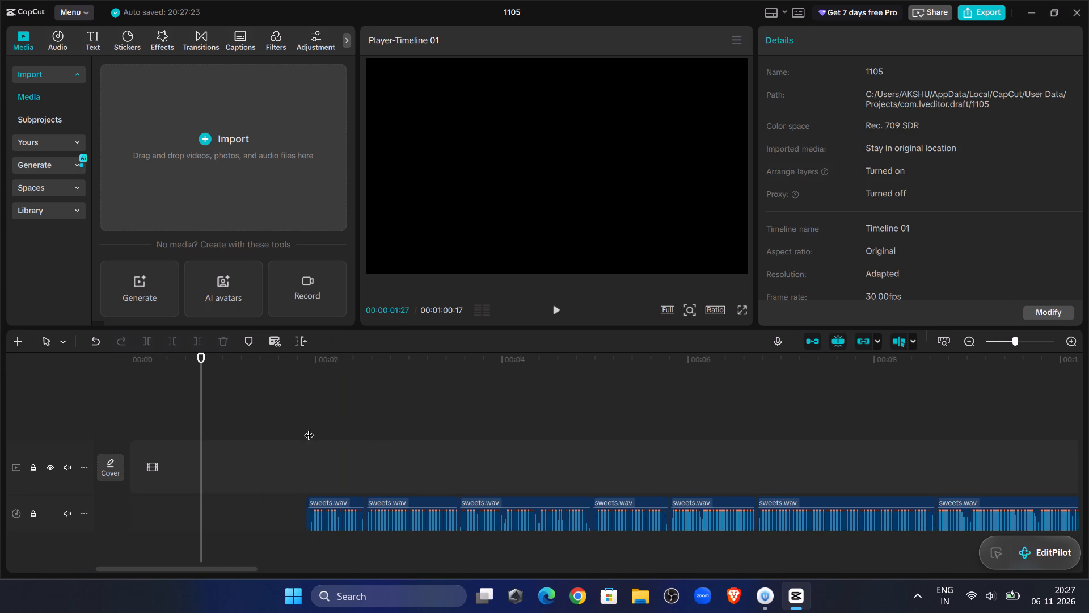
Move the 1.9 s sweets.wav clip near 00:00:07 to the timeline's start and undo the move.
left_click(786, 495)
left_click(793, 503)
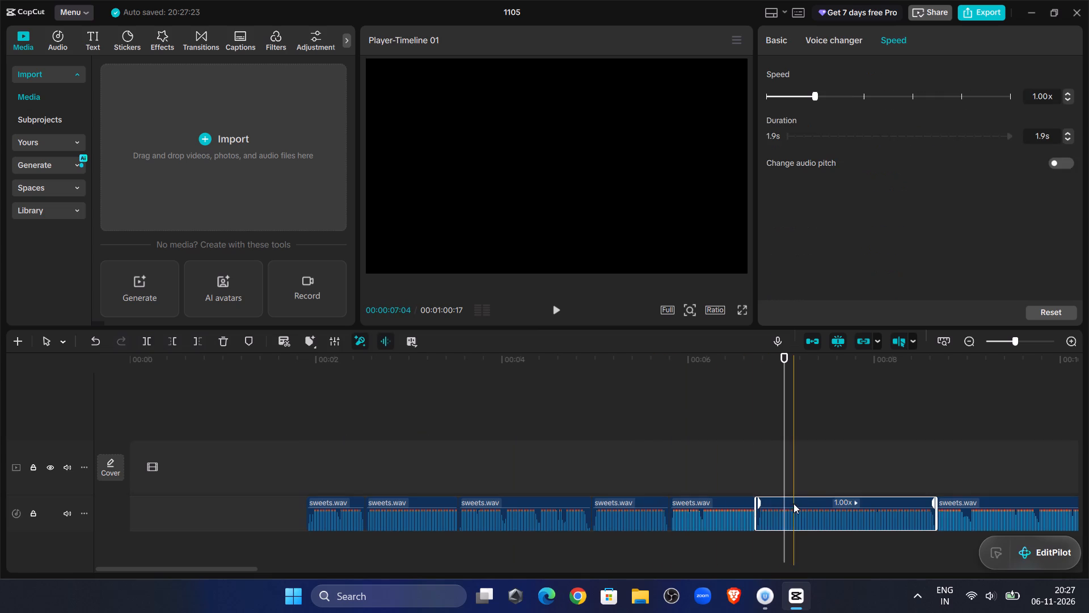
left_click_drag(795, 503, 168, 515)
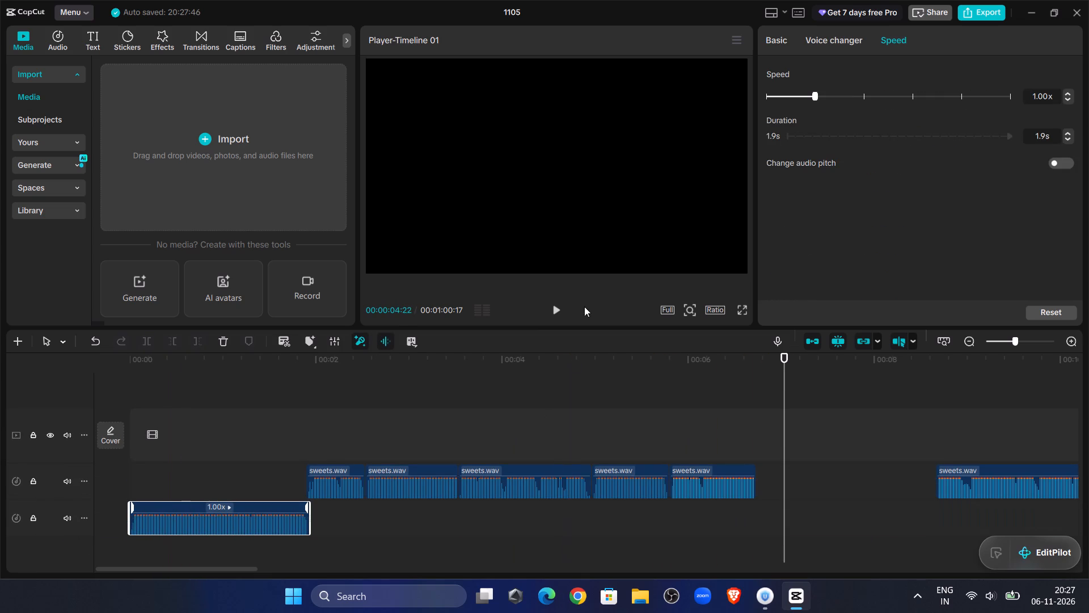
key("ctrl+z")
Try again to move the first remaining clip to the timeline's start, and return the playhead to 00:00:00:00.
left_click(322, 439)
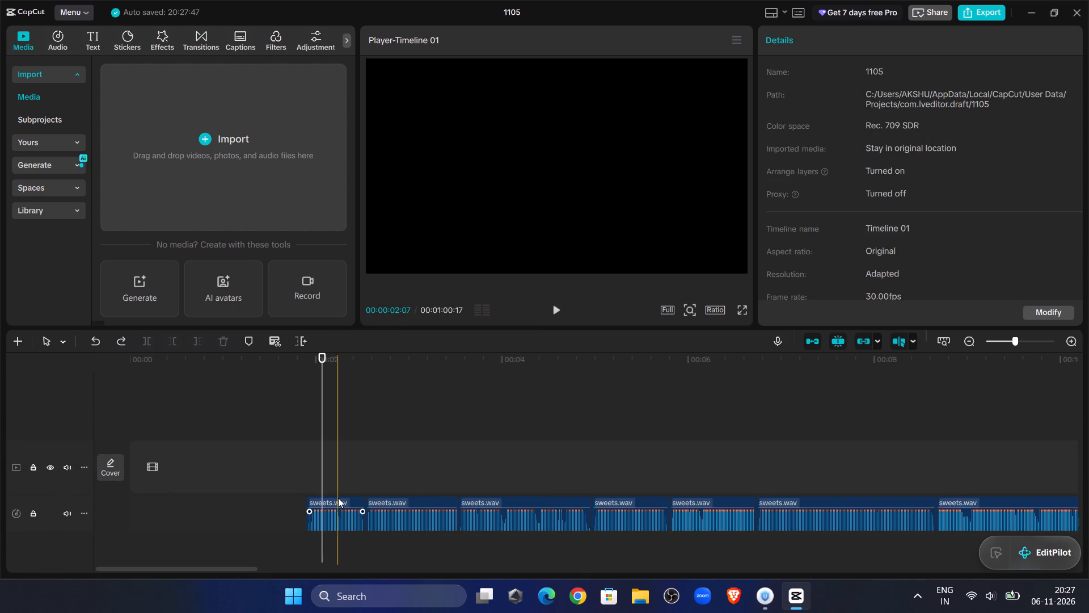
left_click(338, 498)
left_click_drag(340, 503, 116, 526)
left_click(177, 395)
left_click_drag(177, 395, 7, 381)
Select all remaining sweets.wav clips and move them together to the timeline's start, closing the opening gap.
left_click_drag(1011, 340, 962, 336)
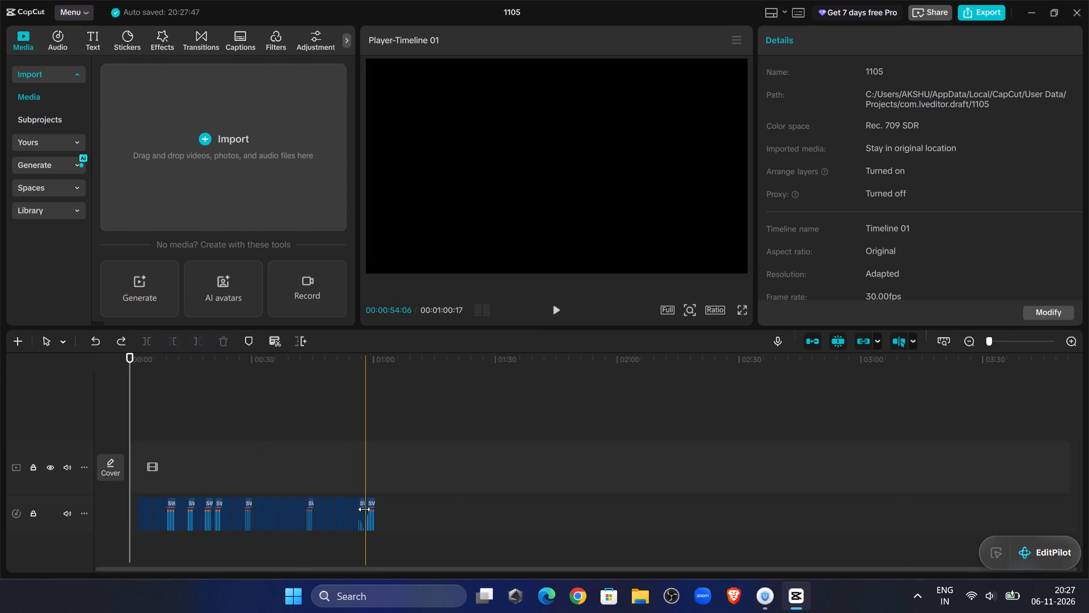
left_click_drag(381, 510, 146, 505)
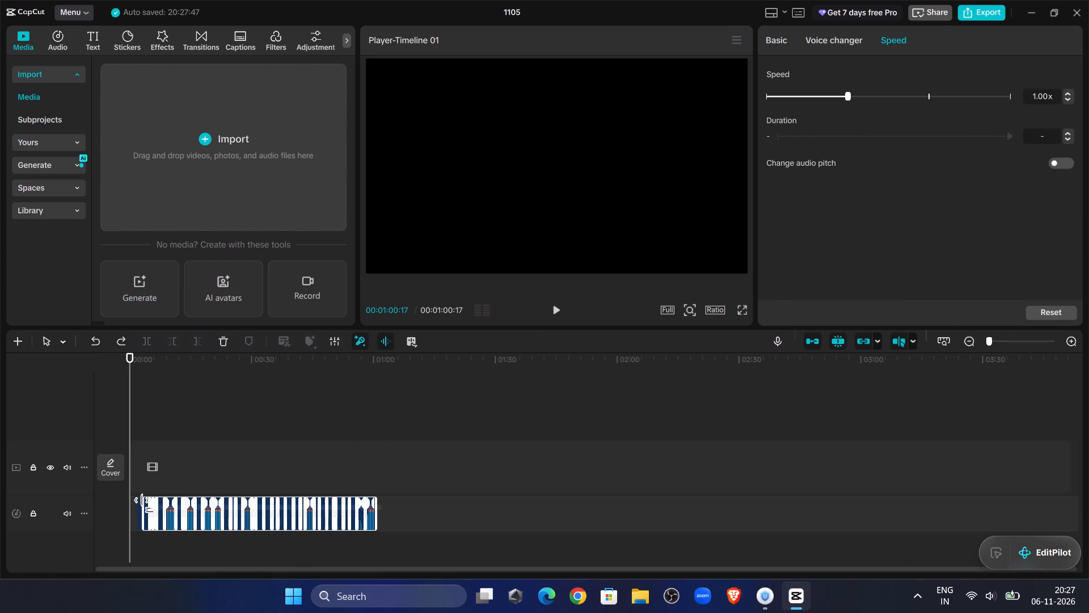
left_click_drag(146, 505, 145, 505)
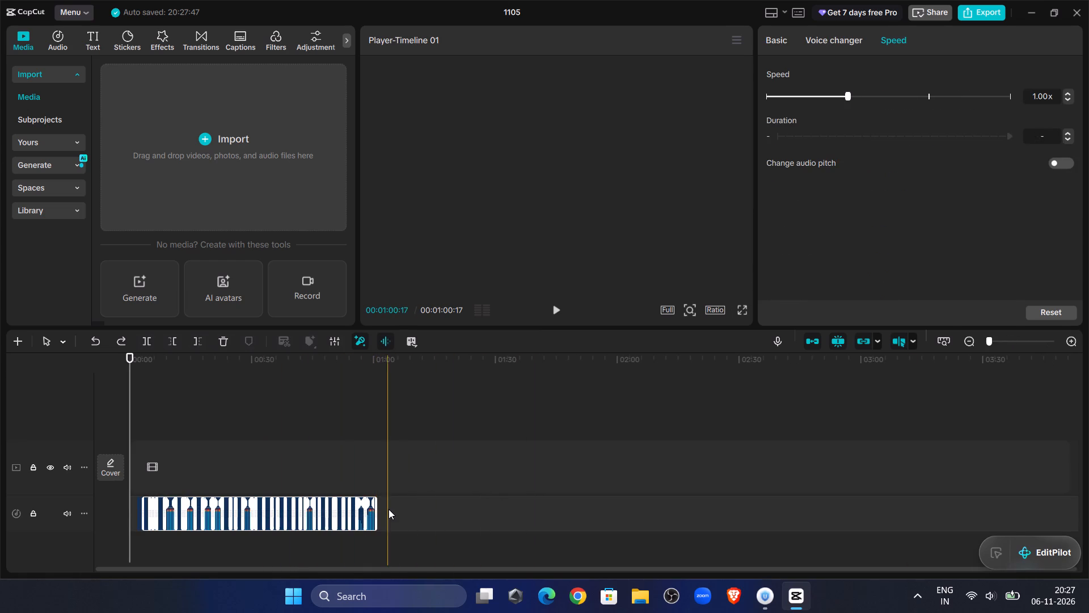
left_click(389, 509)
left_click_drag(389, 509, 129, 522)
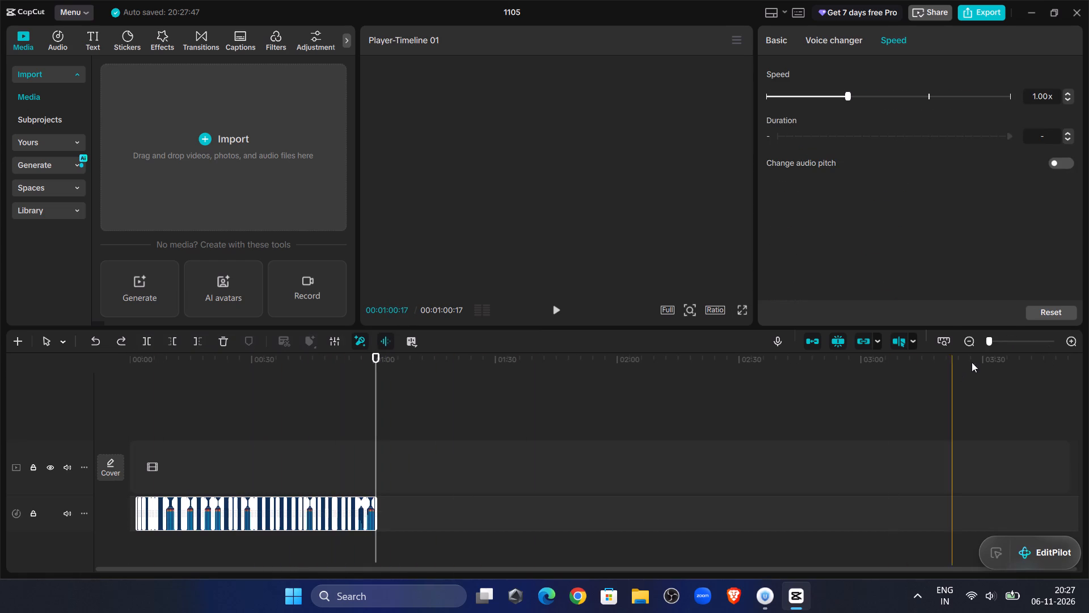
left_click(1009, 341)
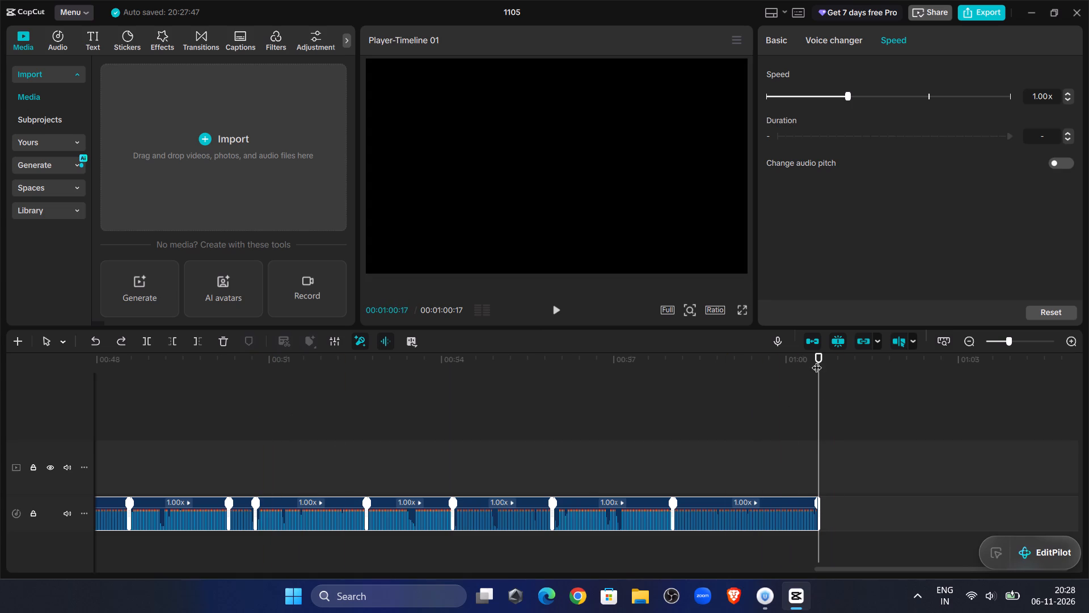
left_click_drag(822, 356, 0, 509)
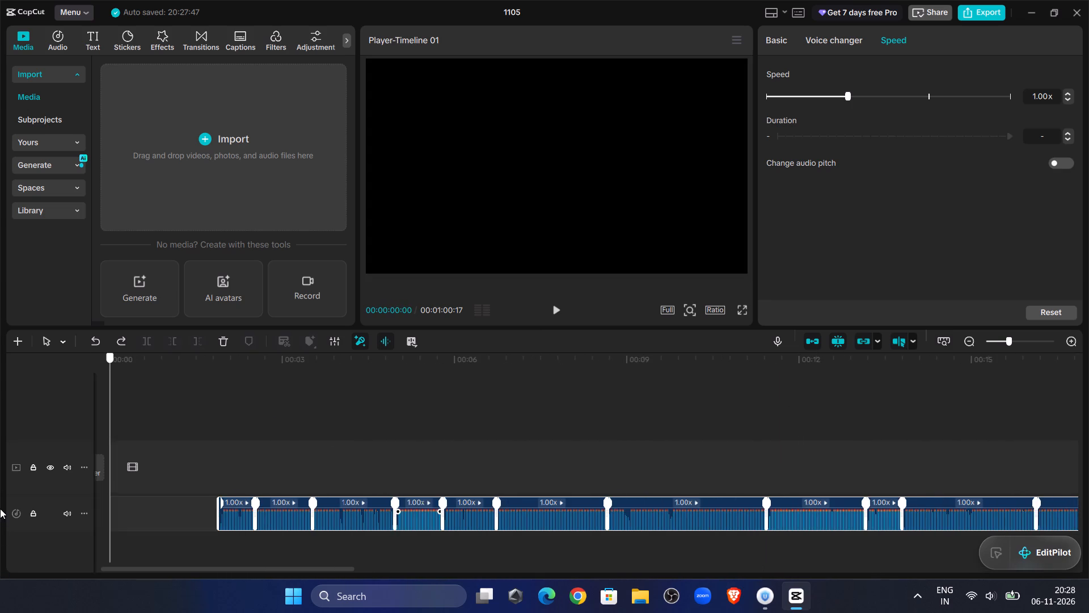
left_click_drag(0, 509, 0, 508)
left_click_drag(386, 498, 213, 510)
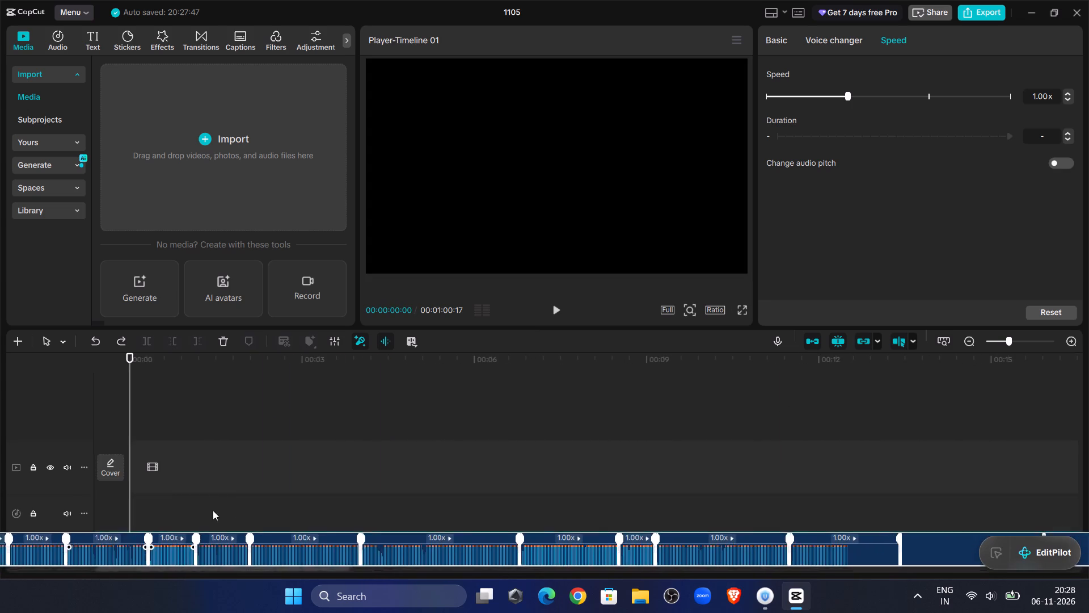
left_click_drag(213, 510, 277, 501)
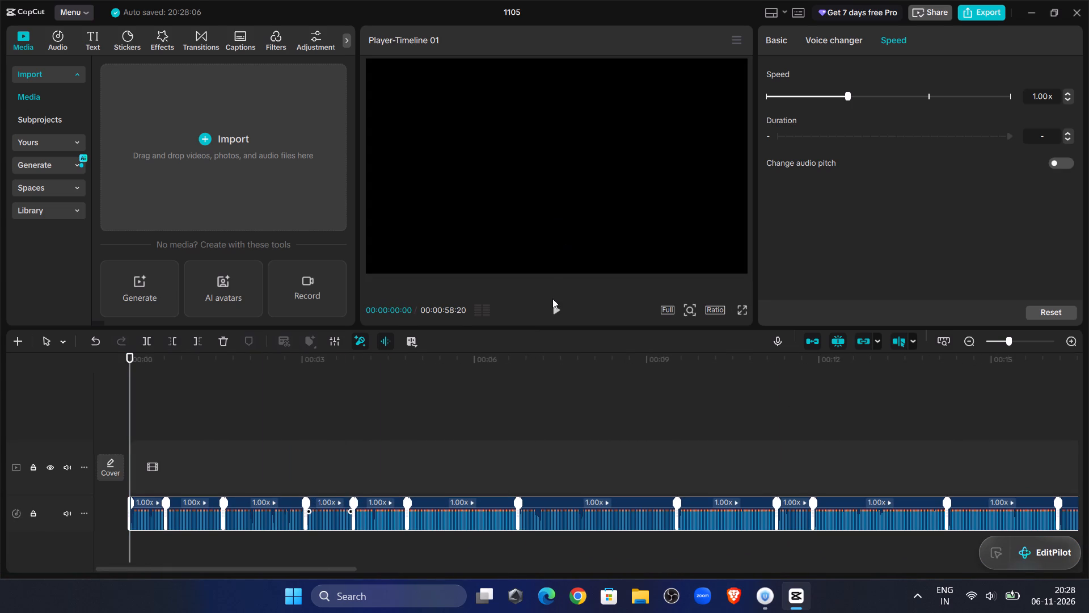
Listen to the shifted audio from the beginning to about 00:00:09:26, checking the takes and joins.
left_click(559, 301)
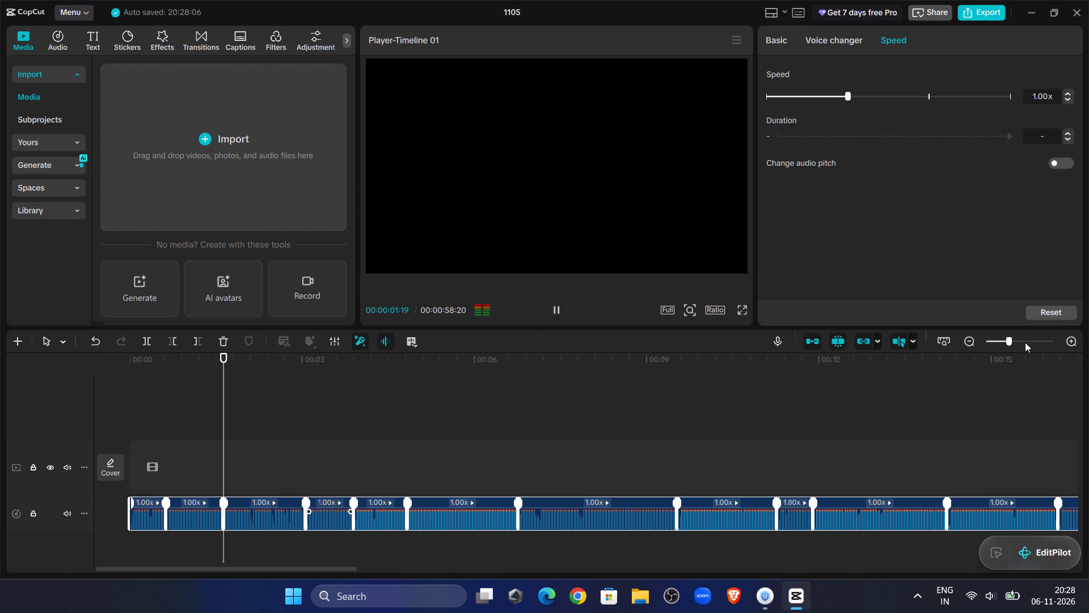
left_click(1018, 335)
left_click(1023, 343)
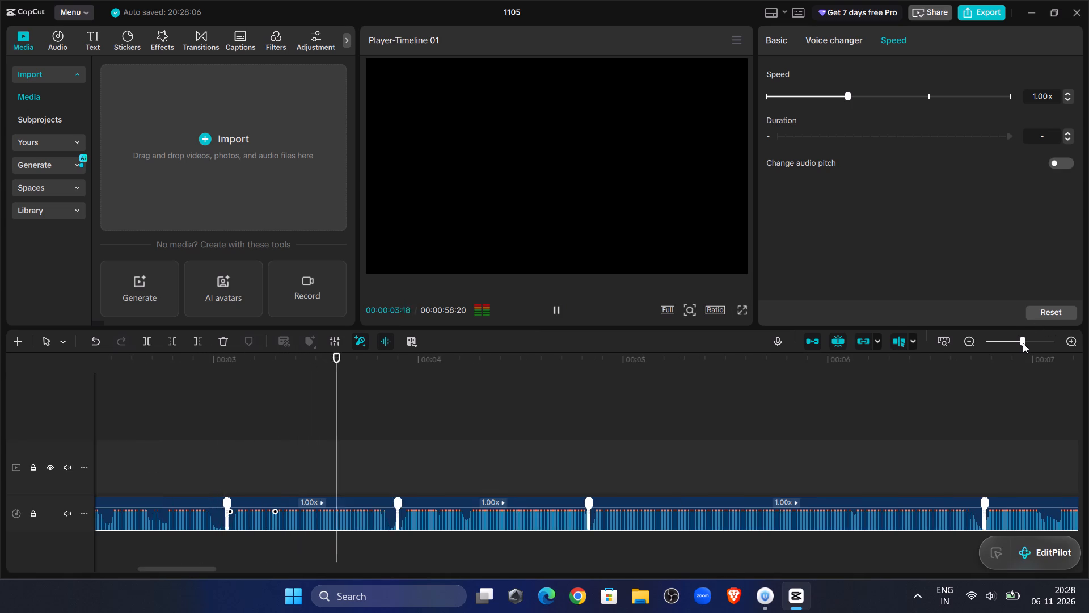
left_click(308, 418)
left_click_drag(308, 418, 0, 333)
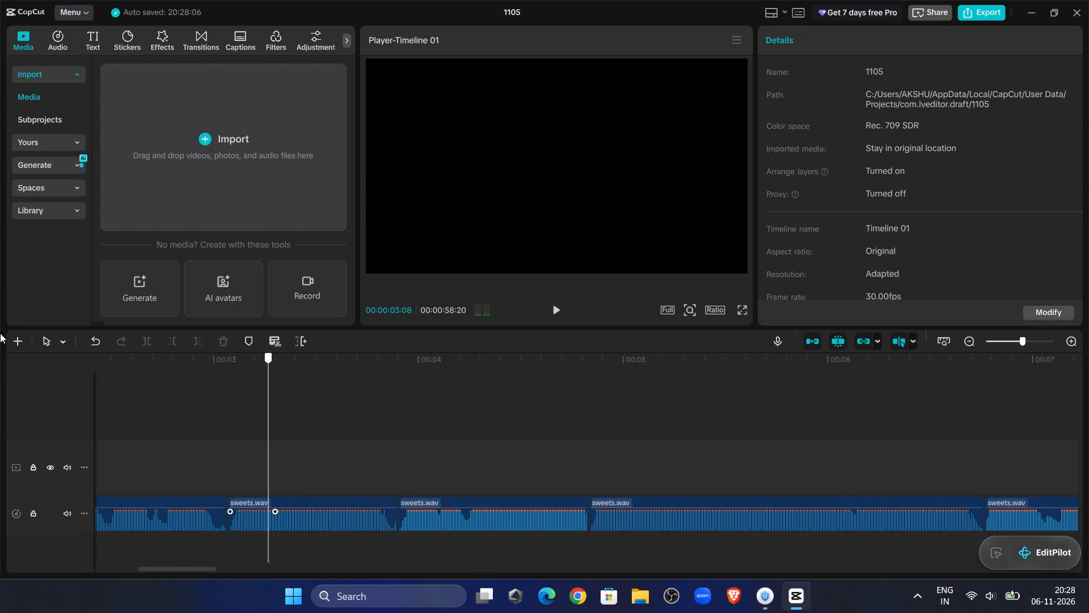
left_click_drag(0, 333, 0, 332)
double_click(556, 313)
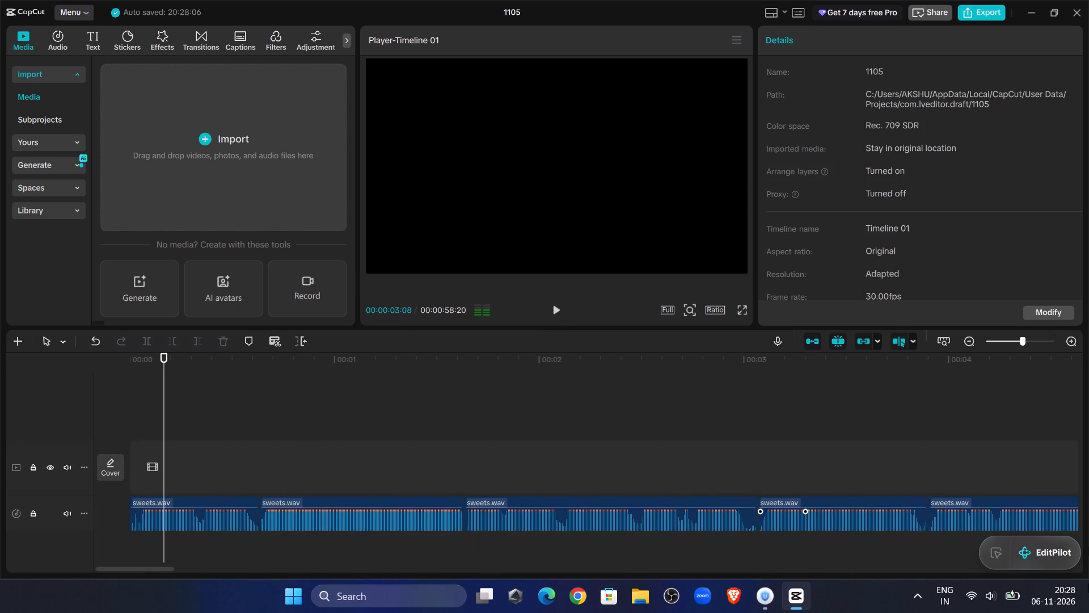
left_click(554, 316)
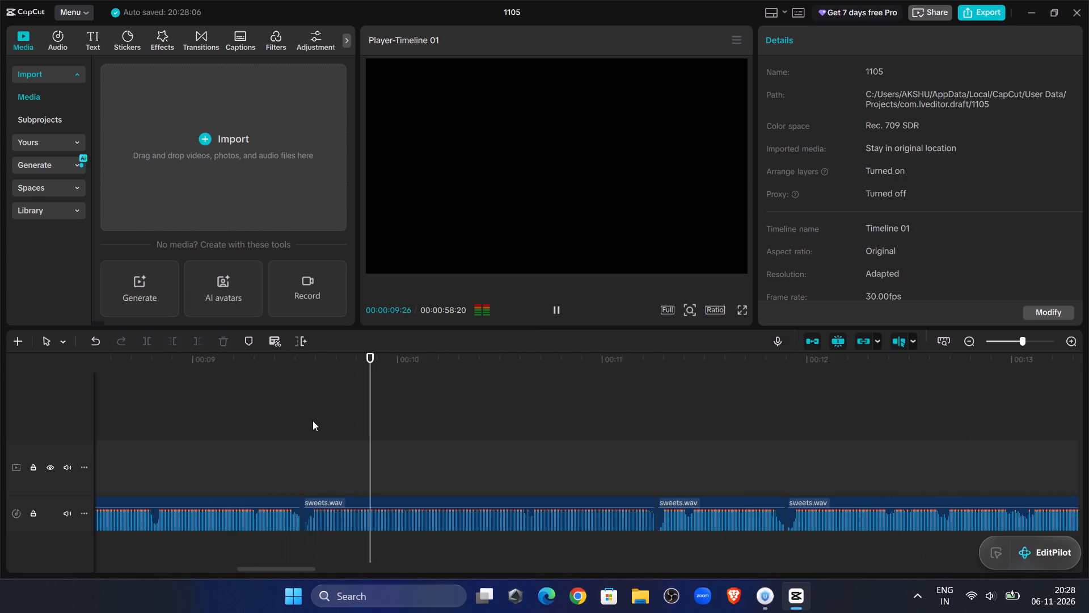
Replay the audio from about 00:00:06 and delete the seventh sweets.wav clip, starting near 00:00:06:24.
left_click(300, 407)
left_click_drag(300, 407, 0, 395)
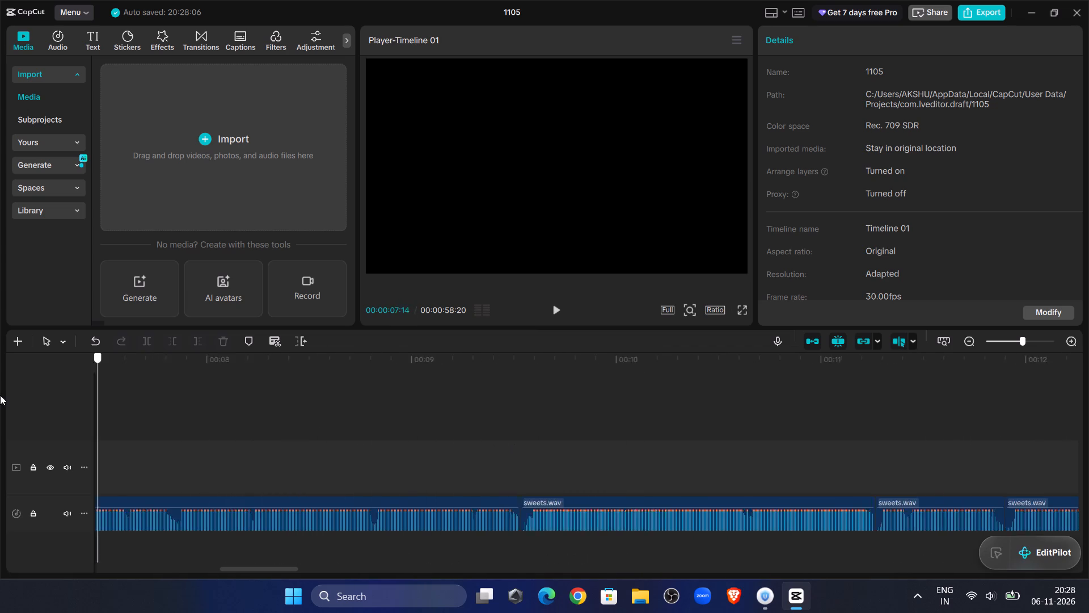
left_click_drag(0, 395, 498, 448)
left_click(556, 319)
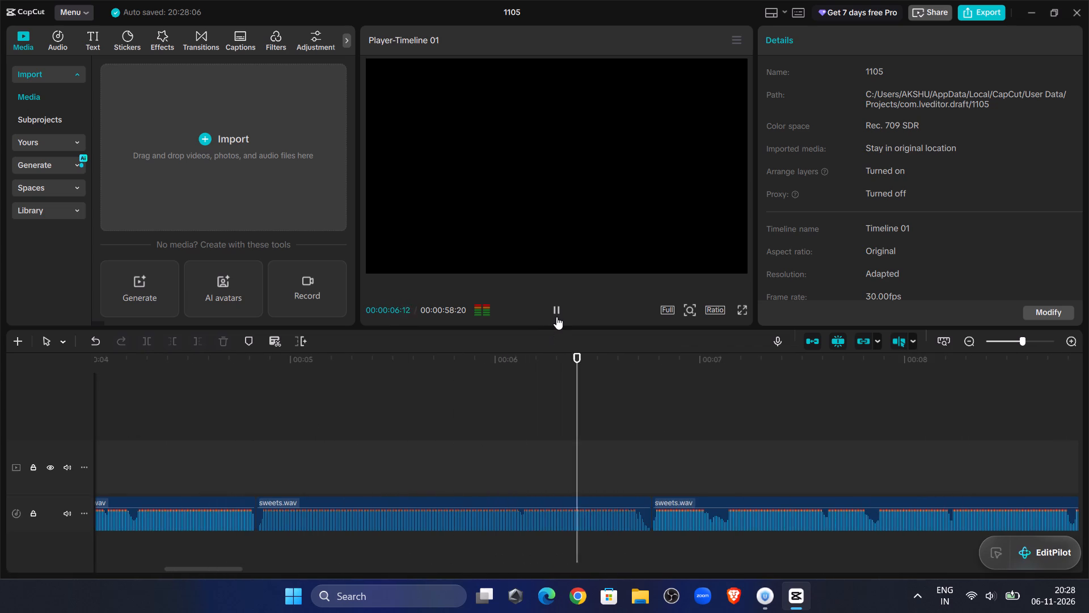
left_click(556, 317)
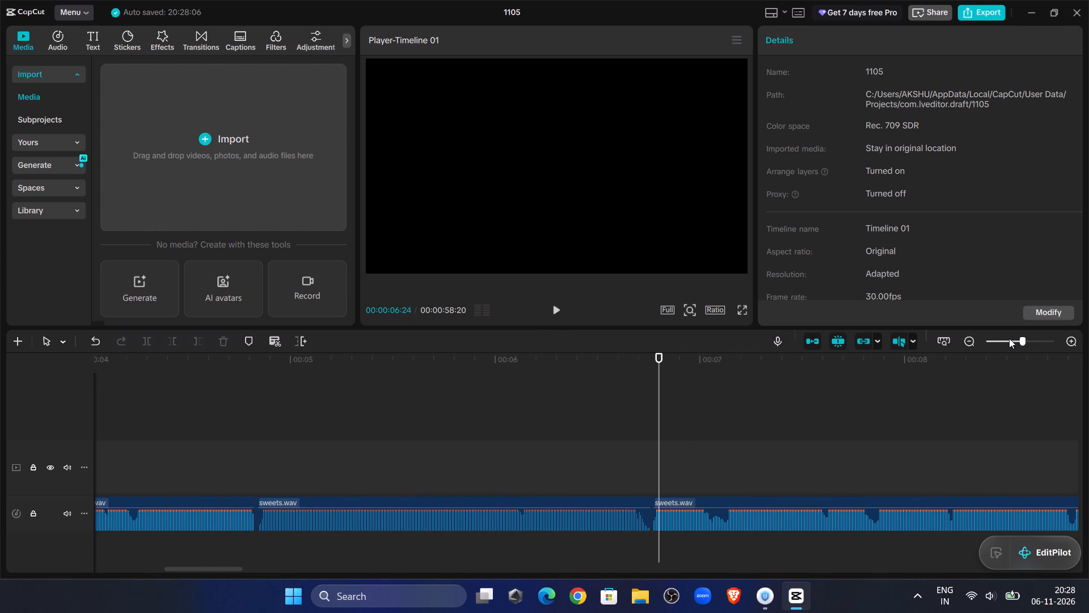
left_click(1009, 338)
left_click(562, 314)
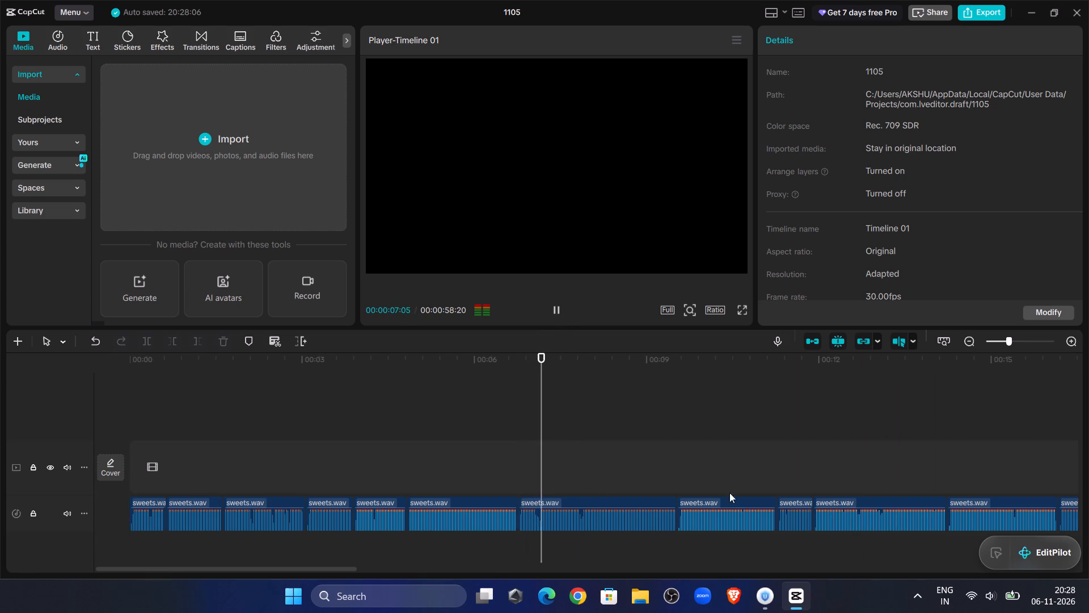
left_click(653, 523)
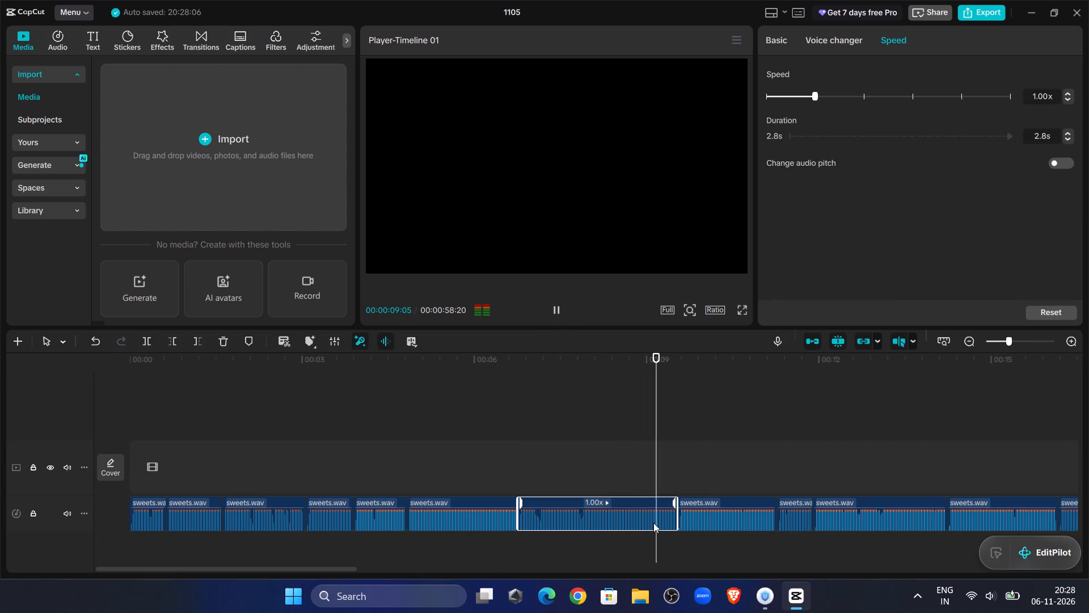
key("Delete")
left_click(544, 313)
left_click(556, 321)
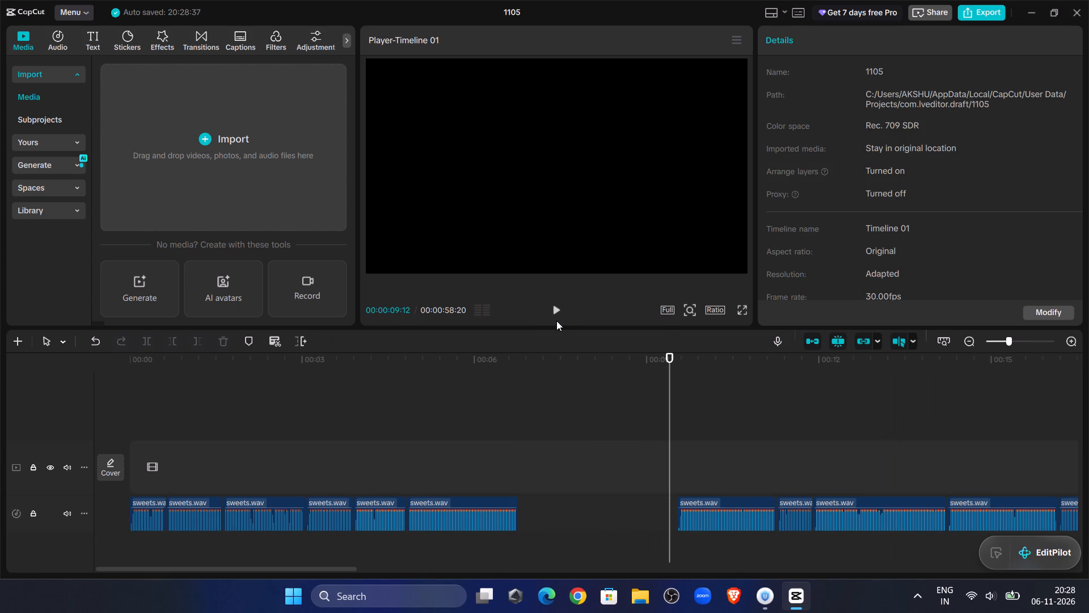
Play the audio on from 00:00:09:12 and delete the 1.7-second sweets.wav clip starting near 00:00:09:16.
left_click(558, 312)
left_click(725, 507)
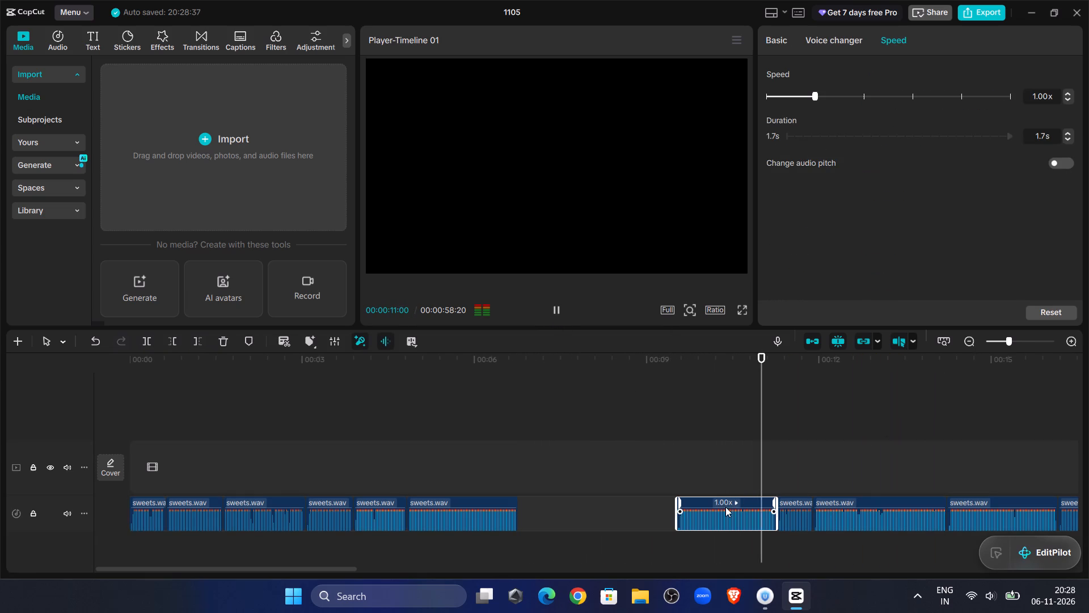
key("Delete")
Listen further, then select all sweets.wav clips after the gap and move them together to the sixth clip's end at 00:00:06:23.
left_click(556, 310)
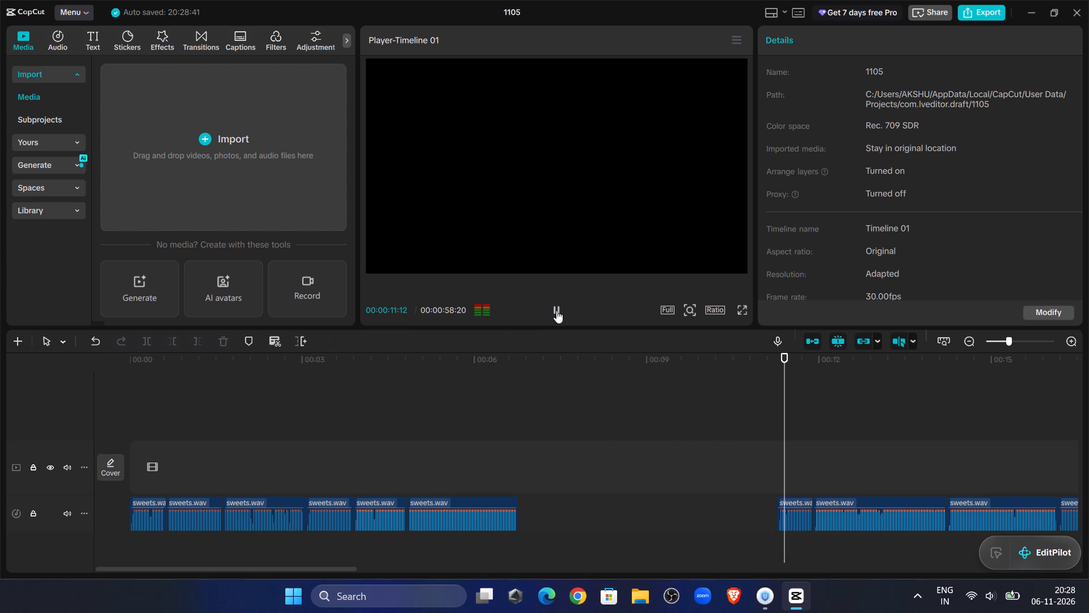
left_click(556, 310)
left_click(556, 315)
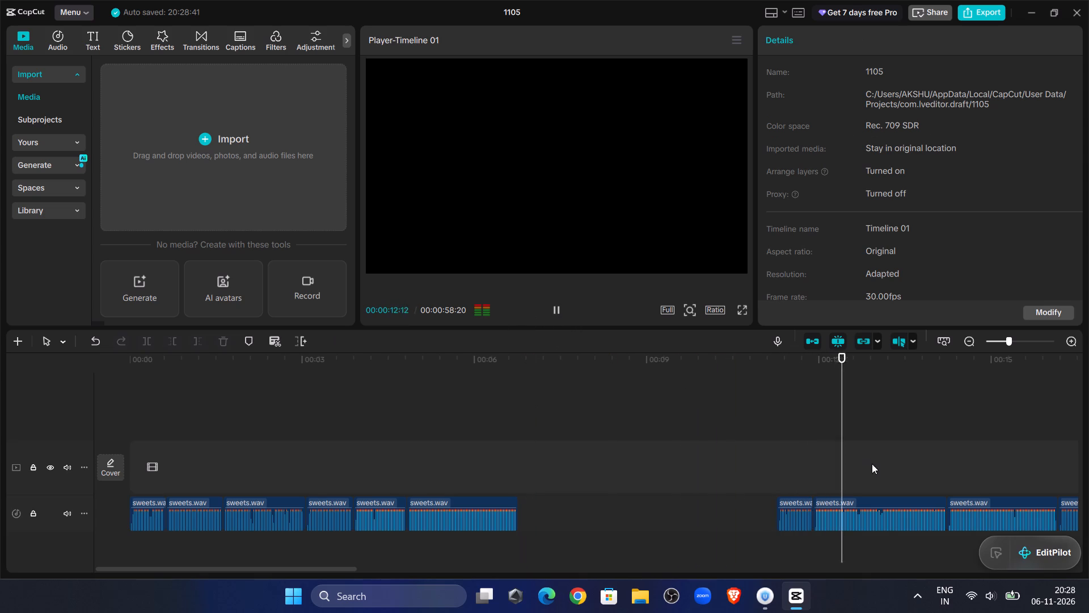
left_click(797, 443)
left_click_drag(797, 443, 466, 482)
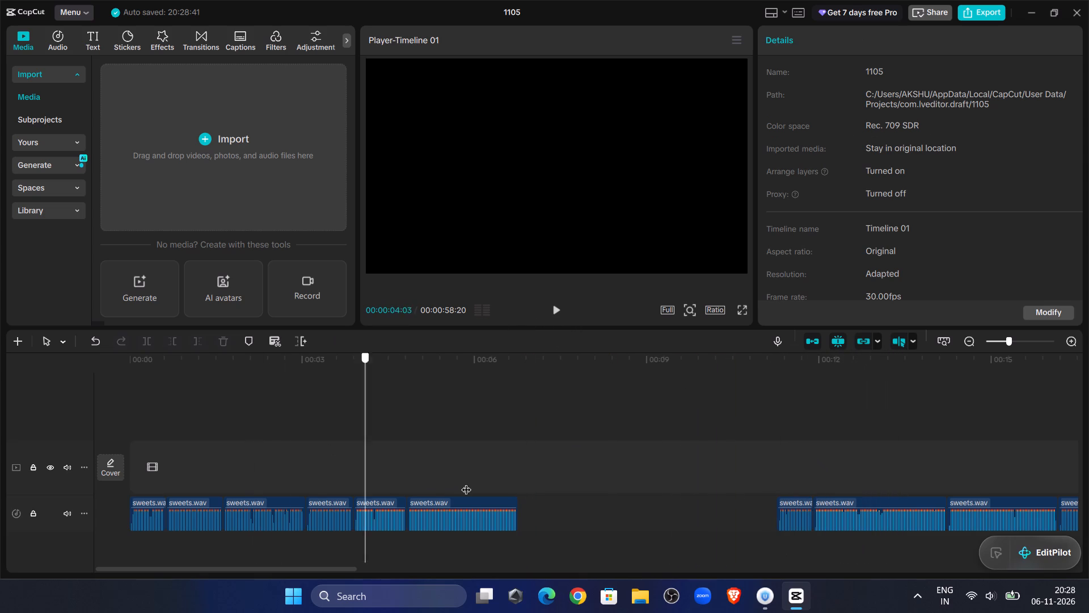
left_click_drag(466, 482, 516, 495)
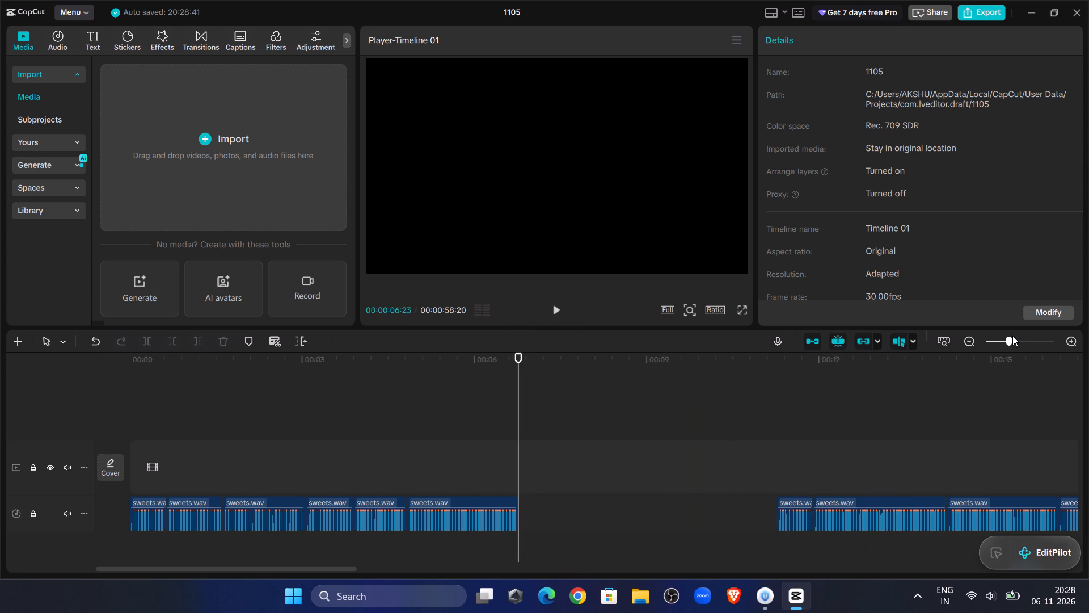
left_click(997, 341)
left_click_drag(917, 517, 284, 503)
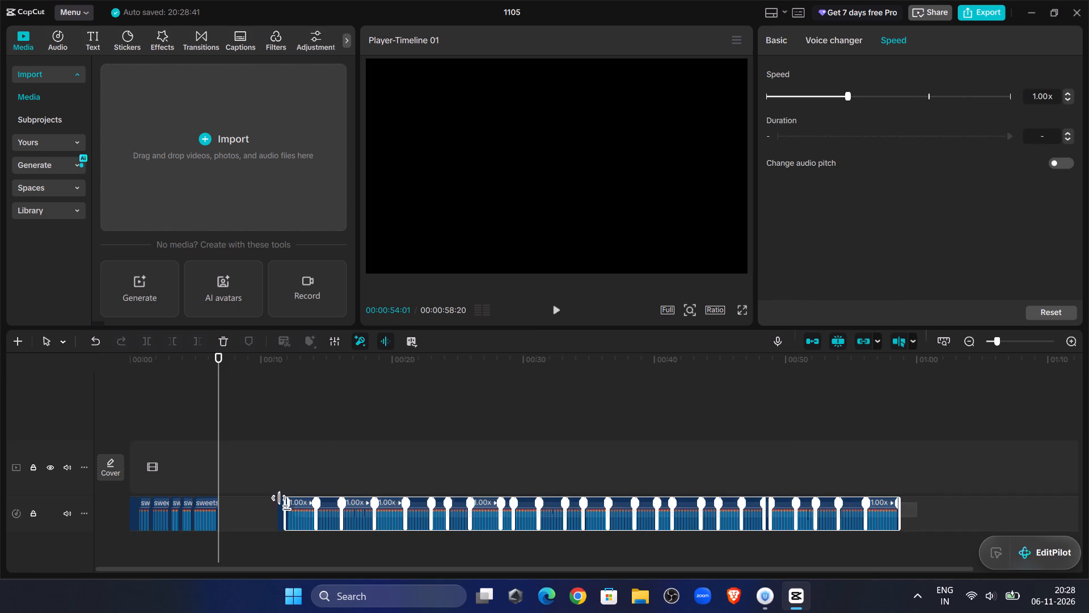
left_click_drag(284, 503, 277, 501)
left_click_drag(787, 503, 634, 523)
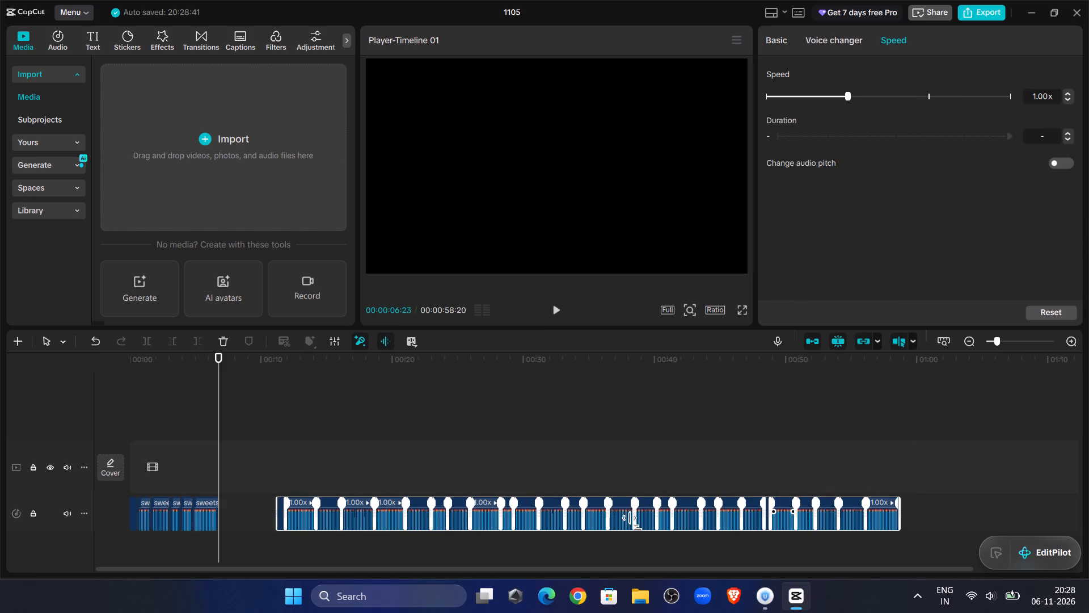
left_click_drag(634, 523, 728, 505)
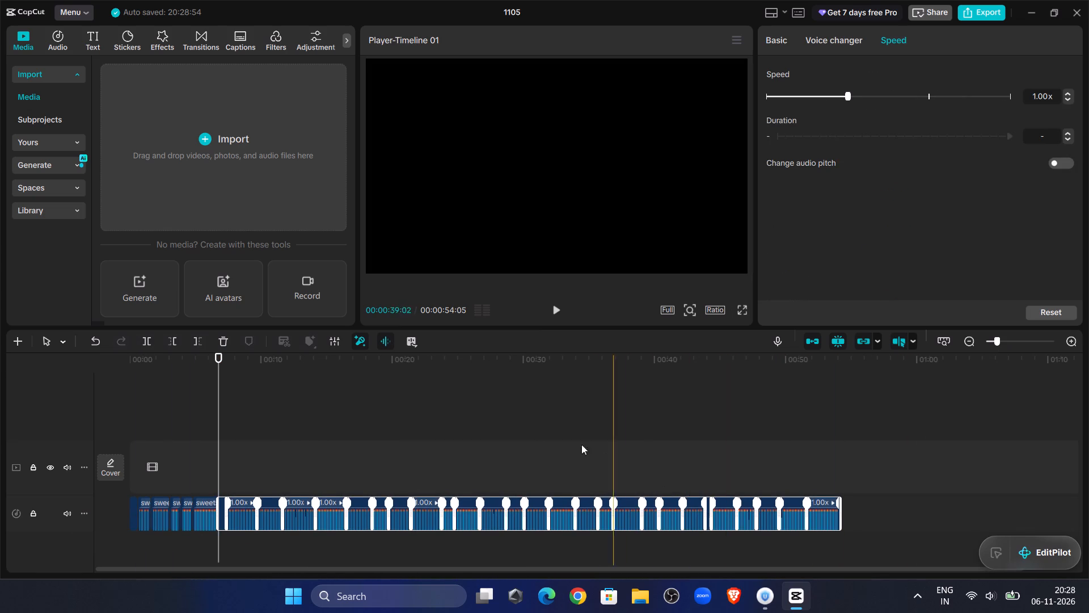
Replay the new join near 00:00:06:23 and delete the short sweets.wav clip that starts there.
left_click(1017, 344)
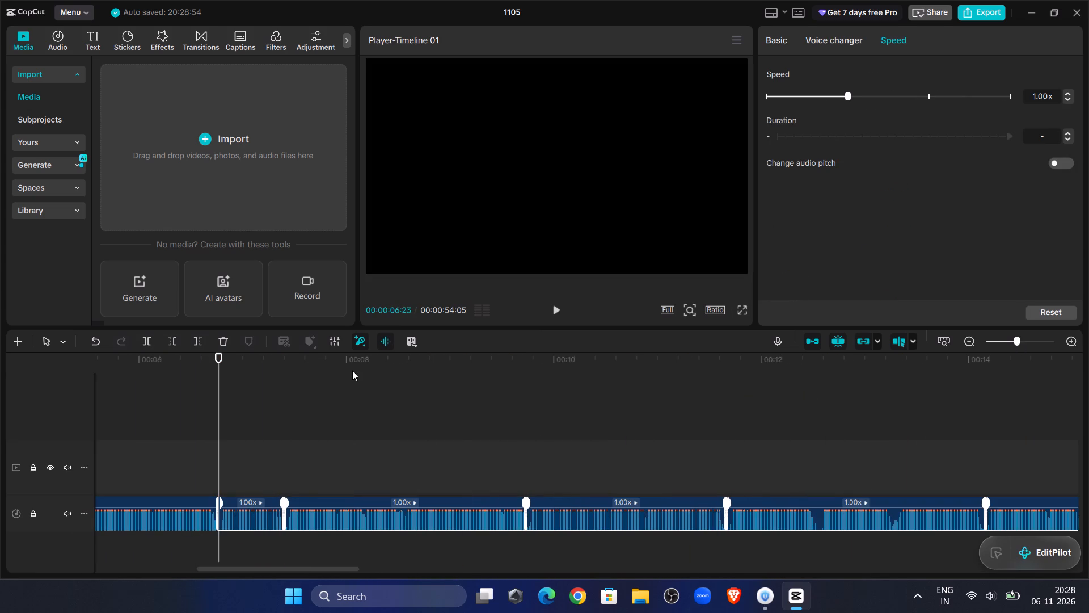
left_click(166, 419)
left_click(553, 315)
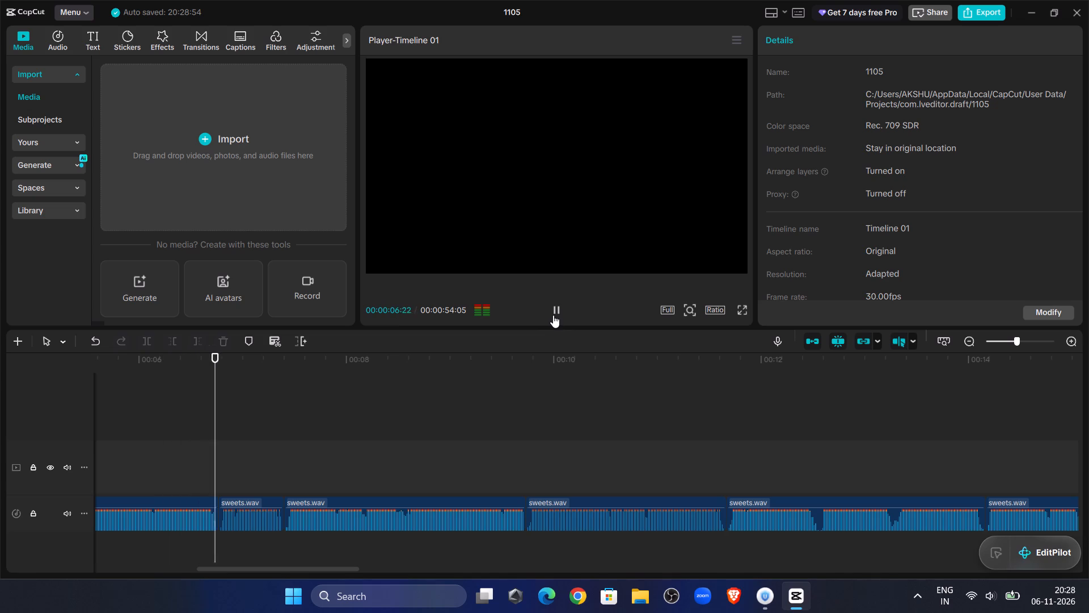
left_click(247, 446)
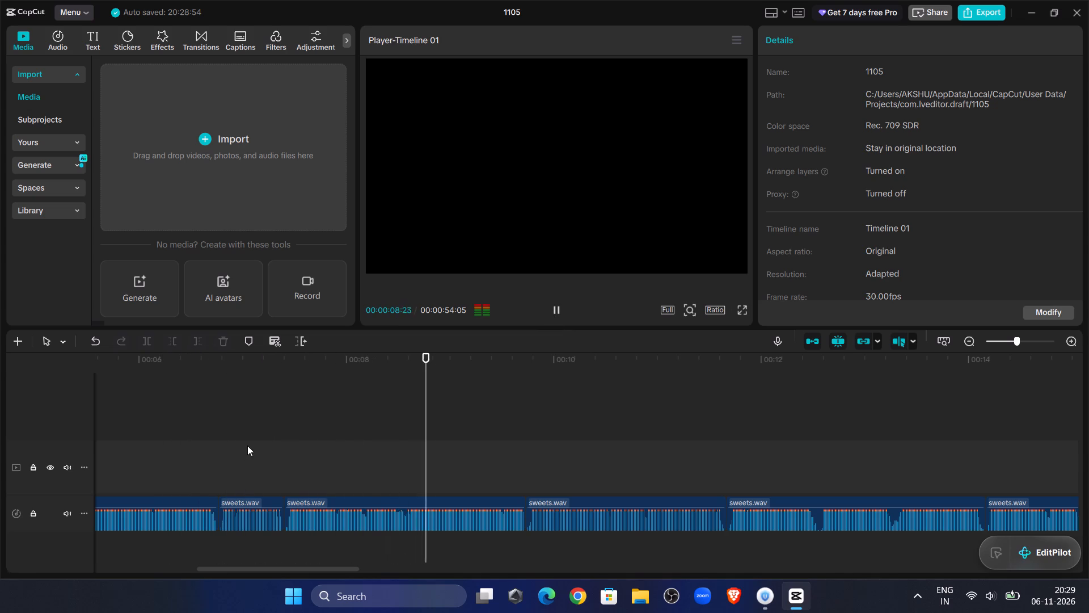
left_click(256, 503)
key("Delete")
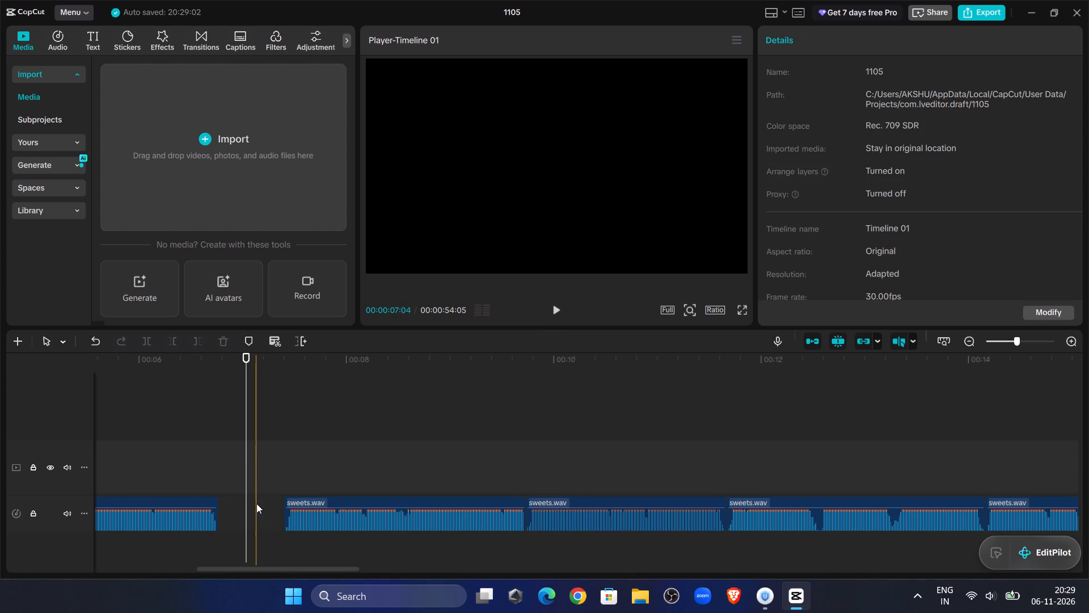
Move the next sweets.wav clip, starting near 00:00:07:13, back to 00:00:06:23 to close the gap.
left_click(221, 447)
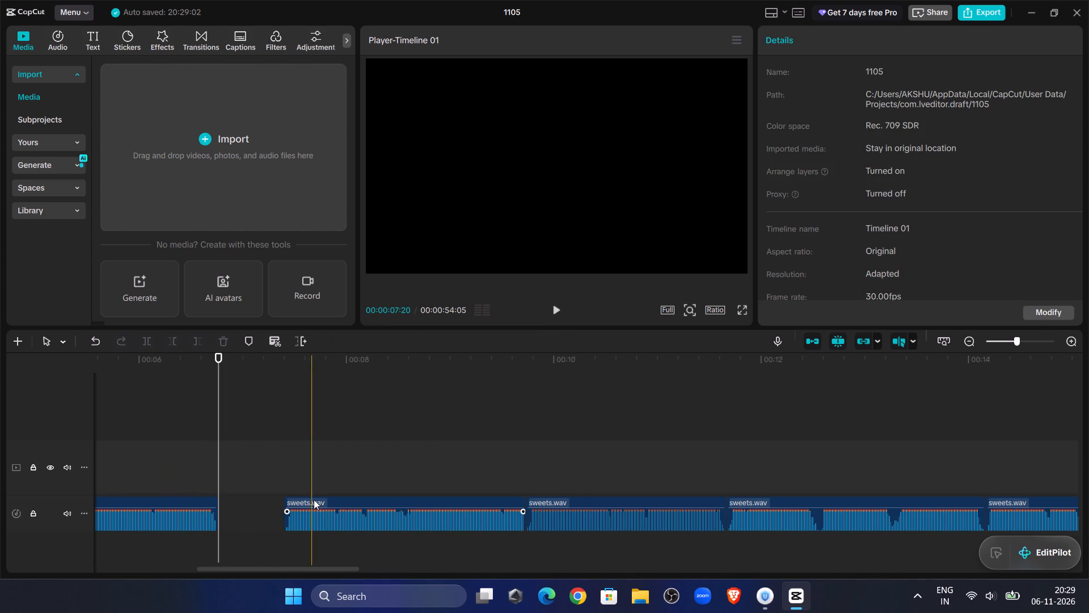
left_click(315, 500)
left_click_drag(315, 500, 247, 501)
Listen to the join from about 00:00:06, and move the following 1.9-second clip back to about 00:00:09:03 to close the gap.
left_click(132, 381)
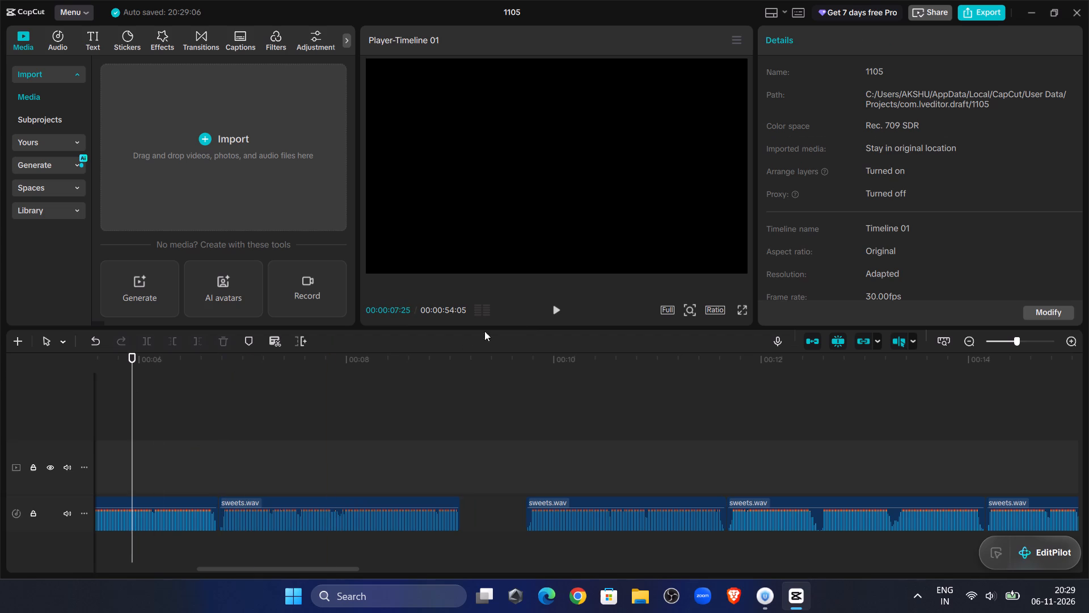
left_click(553, 305)
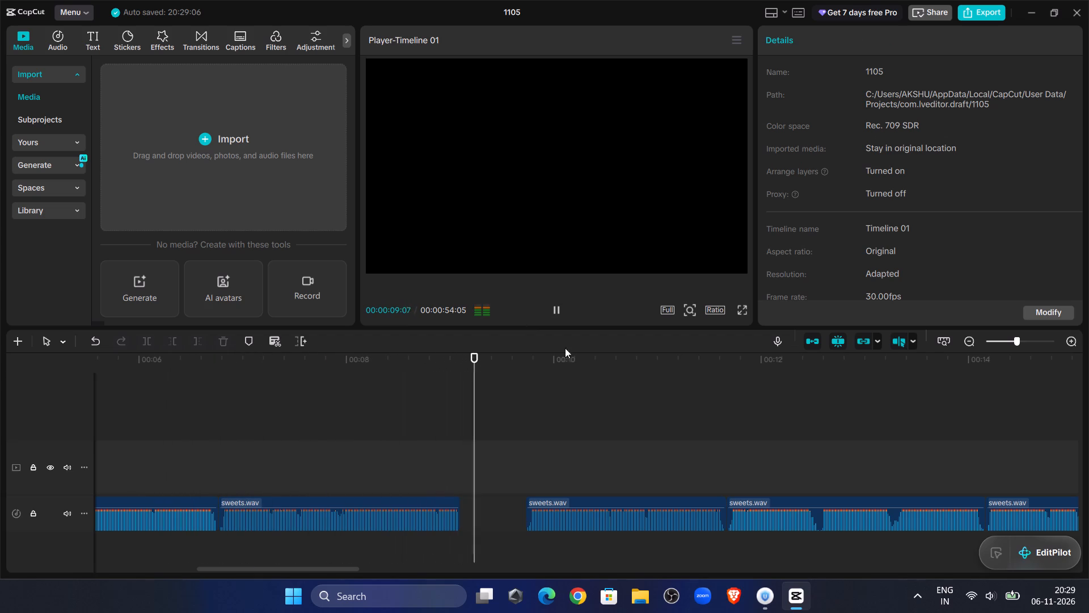
left_click(556, 503)
left_click_drag(554, 502, 518, 513)
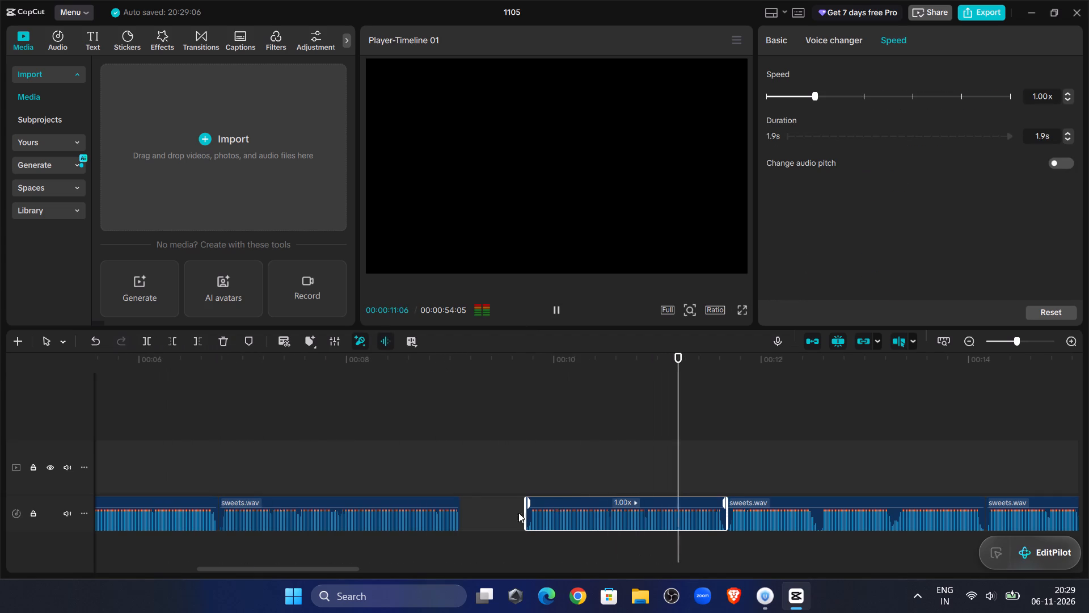
left_click_drag(518, 513, 488, 519)
Select all remaining sweets.wav clips after the new gap and move them together back to about 00:00:11:00.
left_click(449, 434)
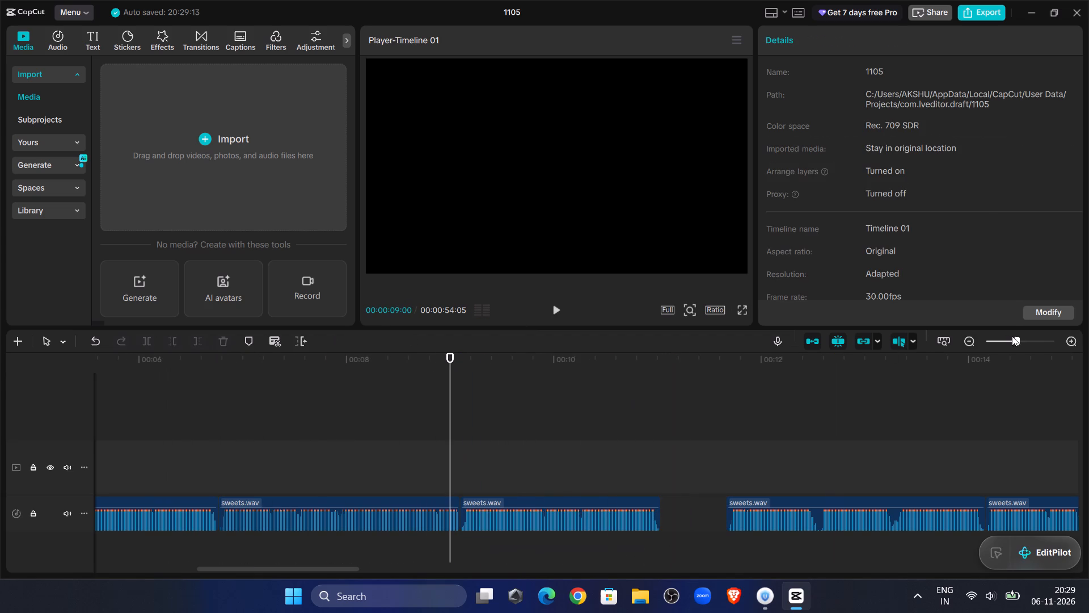
left_click(1003, 341)
left_click(994, 338)
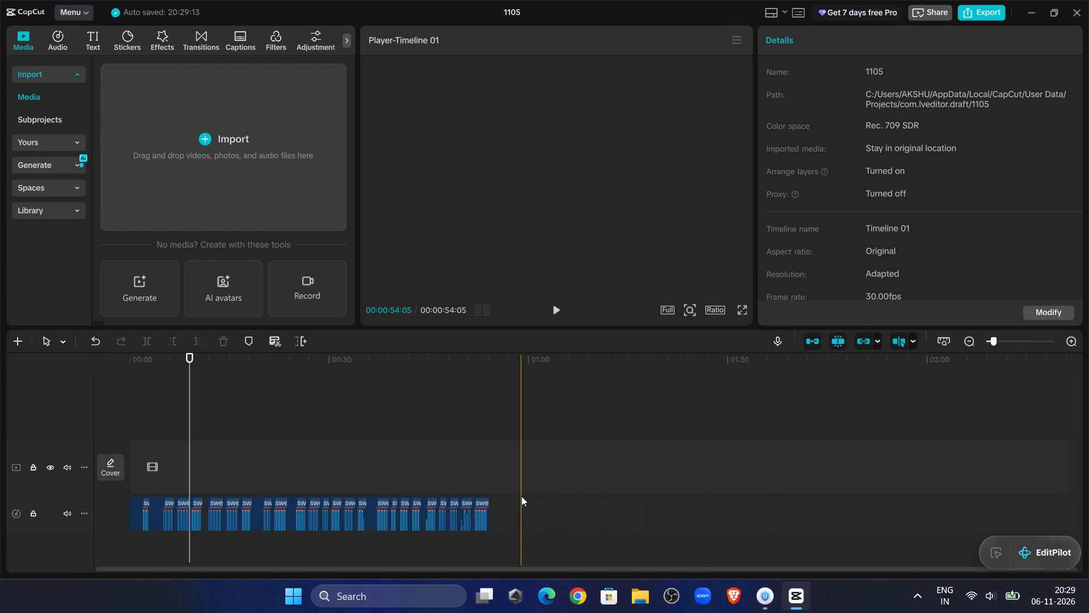
left_click_drag(521, 496, 212, 507)
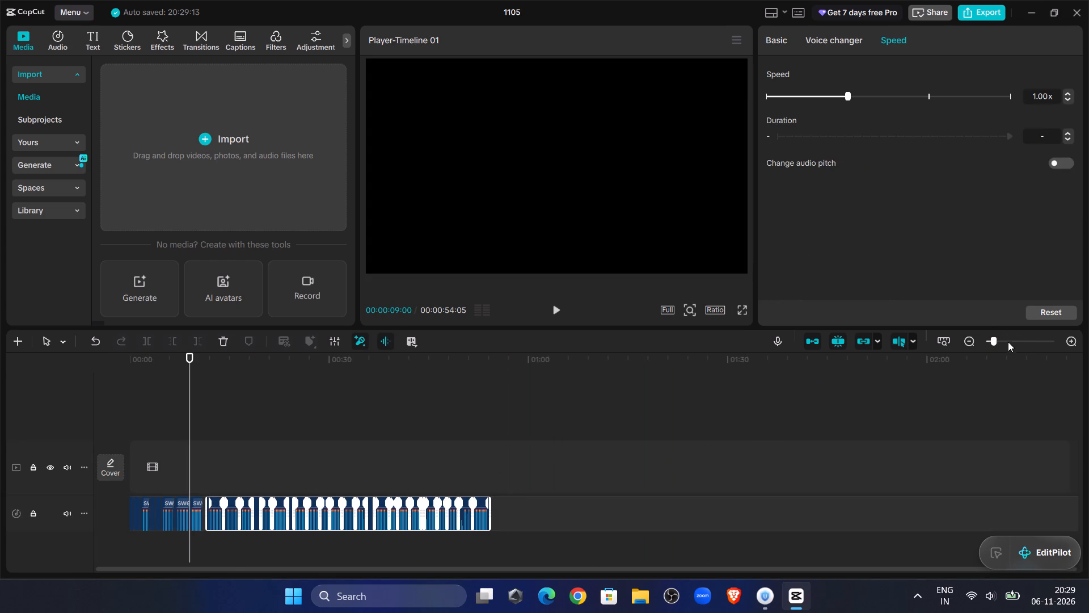
left_click(1016, 345)
left_click_drag(484, 503, 424, 506)
Listen to the shifted audio and delete the 2.5-second sweets.wav clip starting near 00:00:11:00.
left_click(569, 311)
left_click(560, 311)
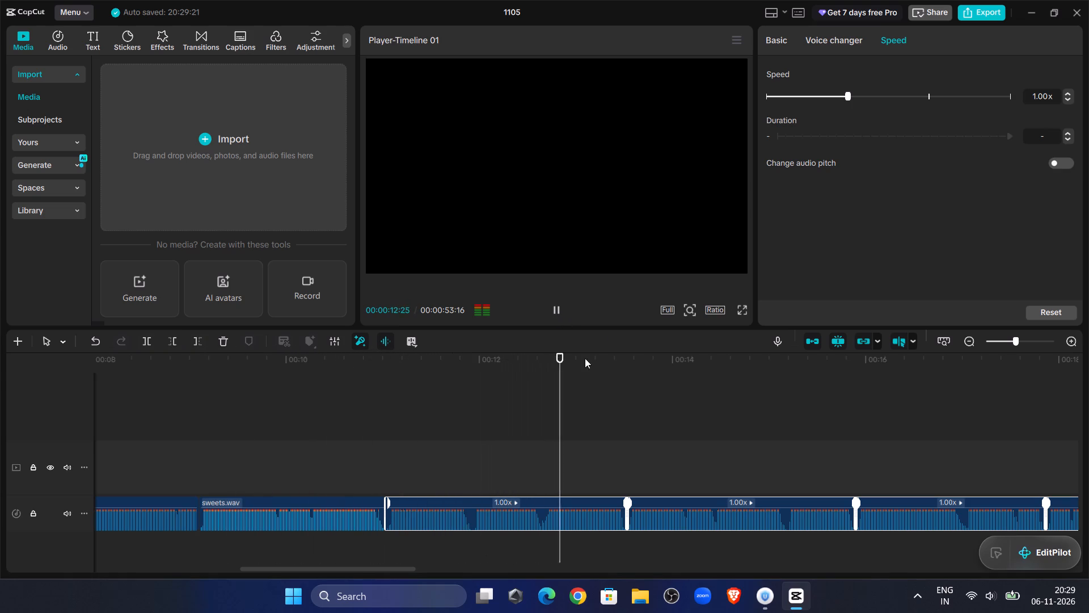
left_click(568, 403)
left_click(571, 511)
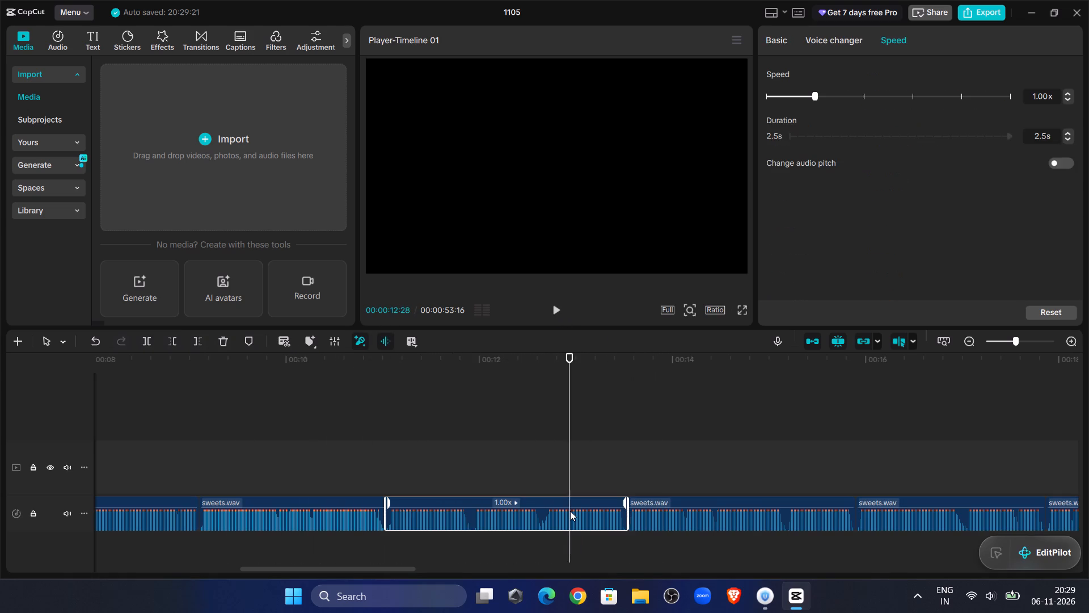
key("Delete")
Move the following 2.4-second sweets.wav clip back to about 00:00:11:00 to close the gap.
left_click(660, 504)
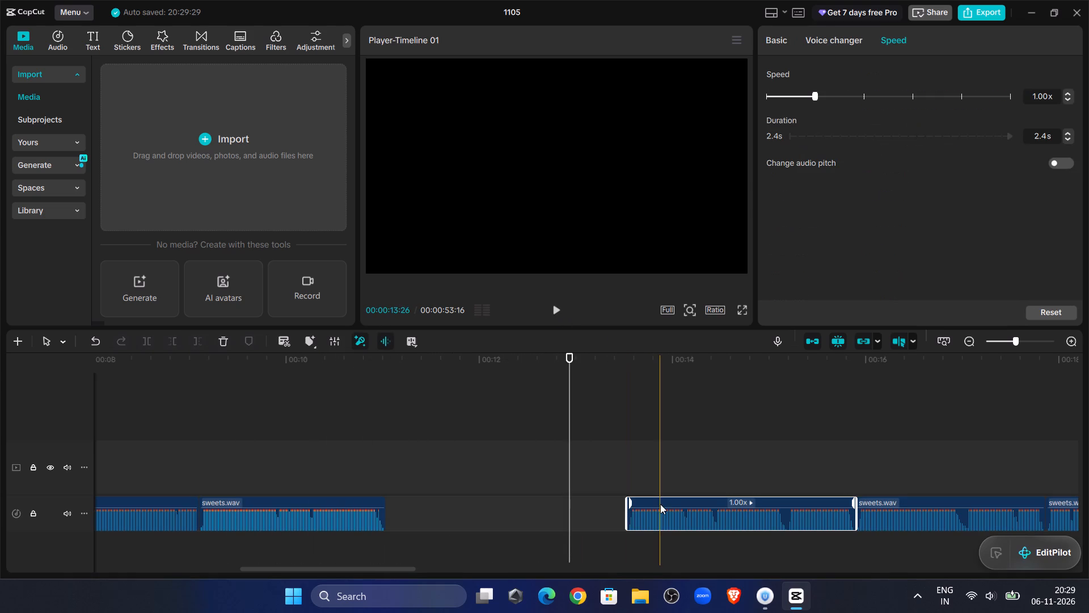
left_click_drag(666, 501, 424, 515)
Listen from about 00:00:10:12 and move the next 2.0-second sweets.wav clip back to about 00:00:13:12 to close the gap.
left_click(326, 392)
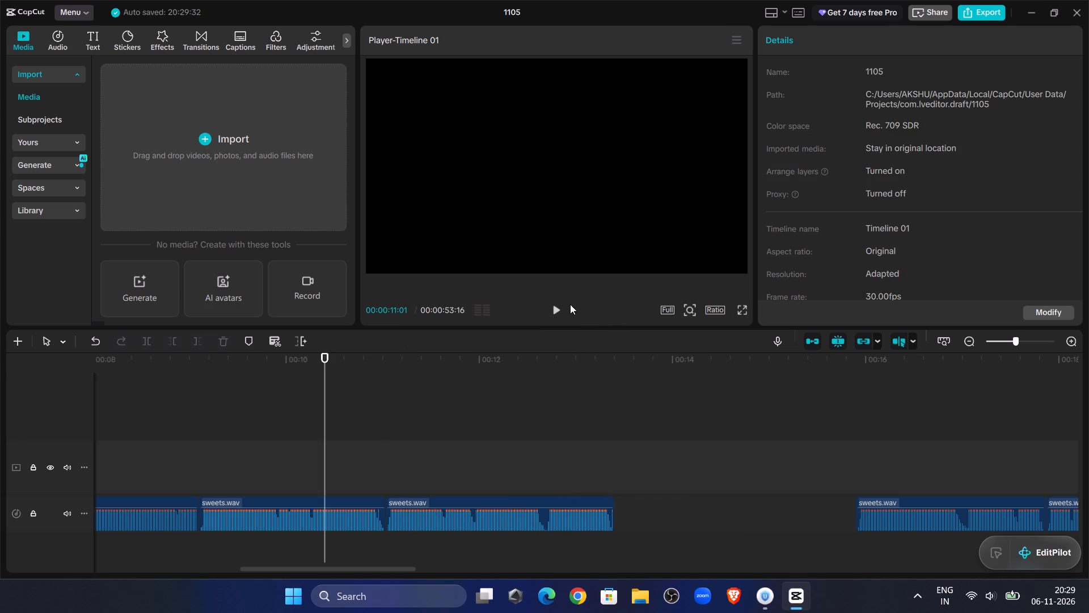
left_click(565, 304)
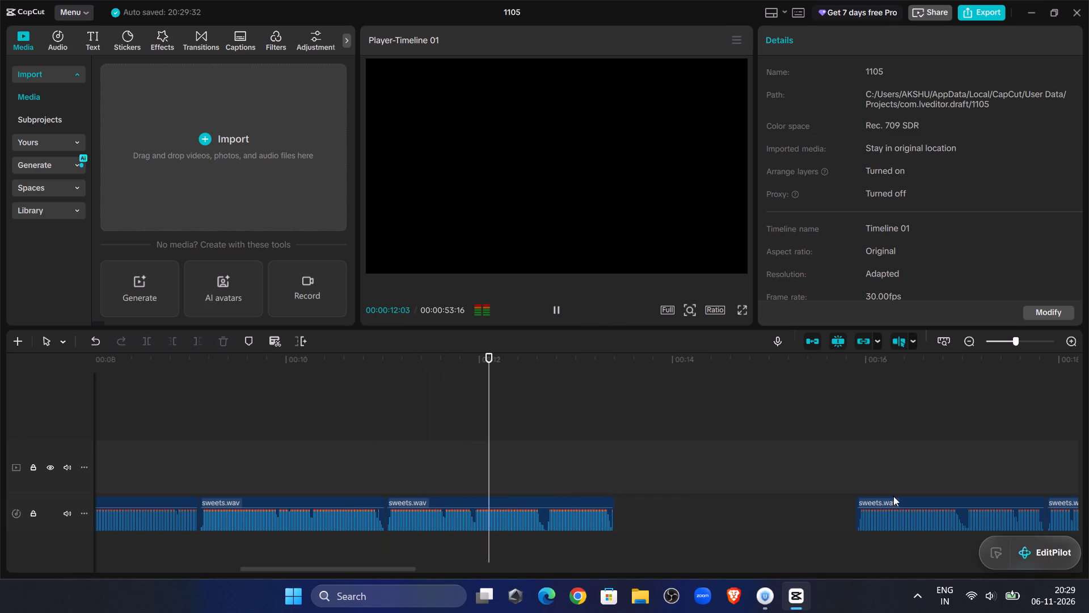
left_click(894, 499)
left_click_drag(894, 499, 655, 507)
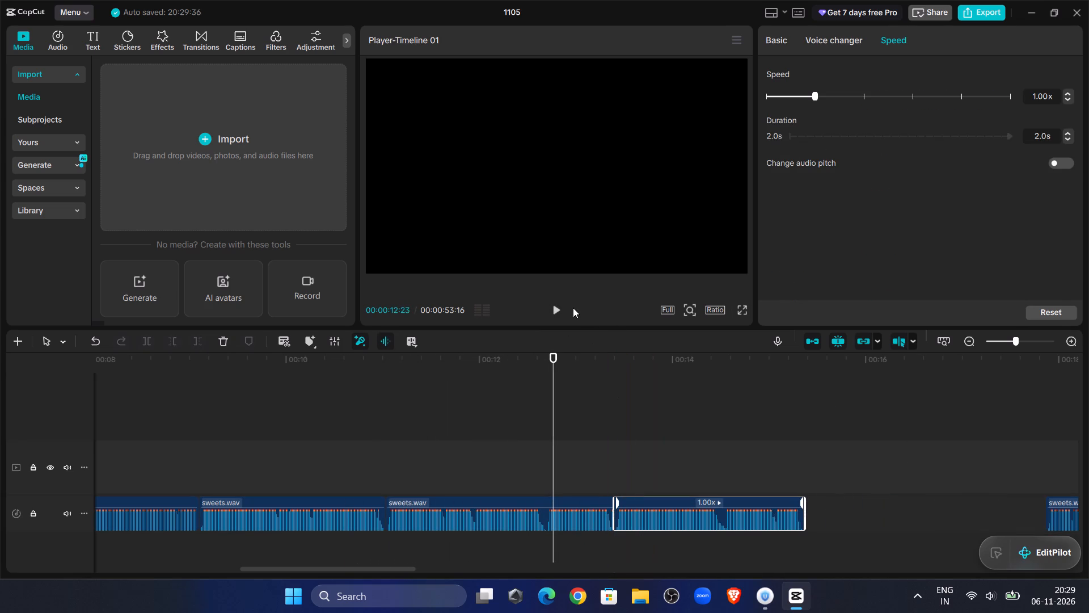
Listen on from 00:00:12:23 and delete the two sweets.wav clips starting near 00:00:17:25 and 00:00:19:05.
left_click(559, 307)
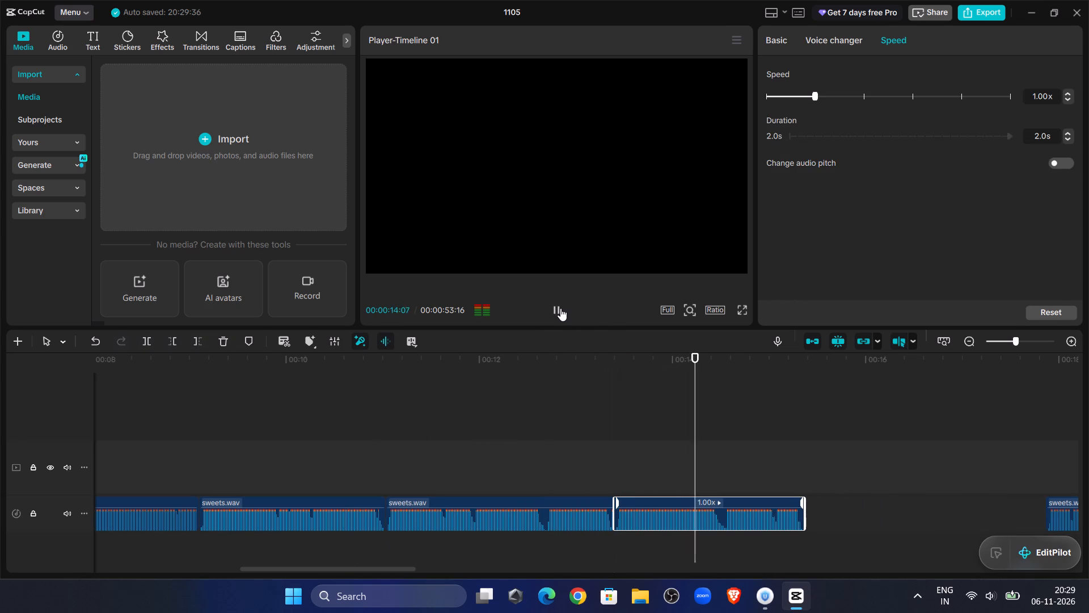
left_click(560, 308)
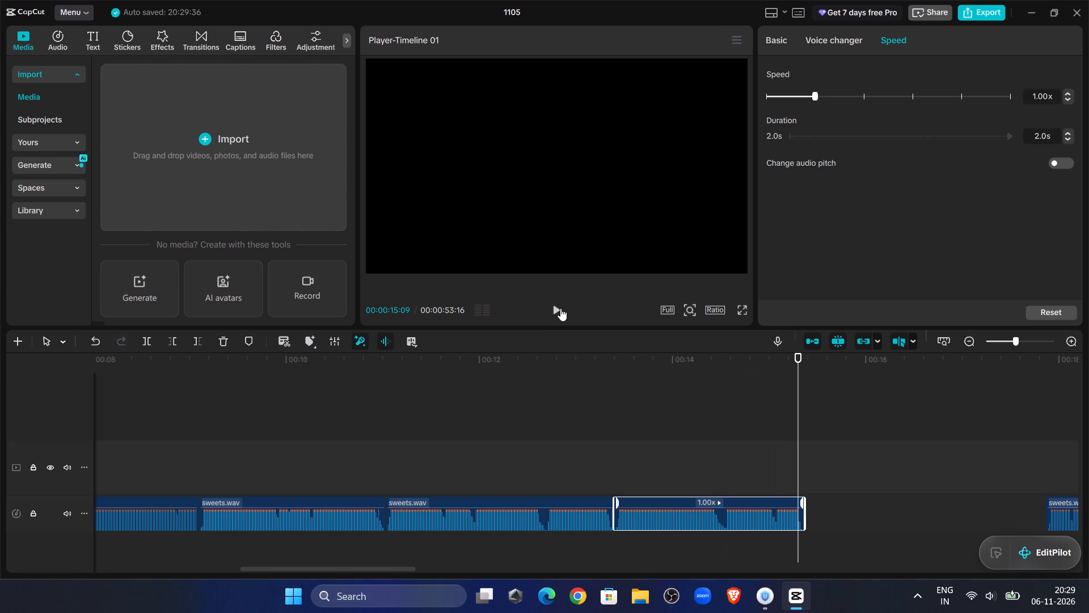
left_click(560, 308)
left_click(1007, 345)
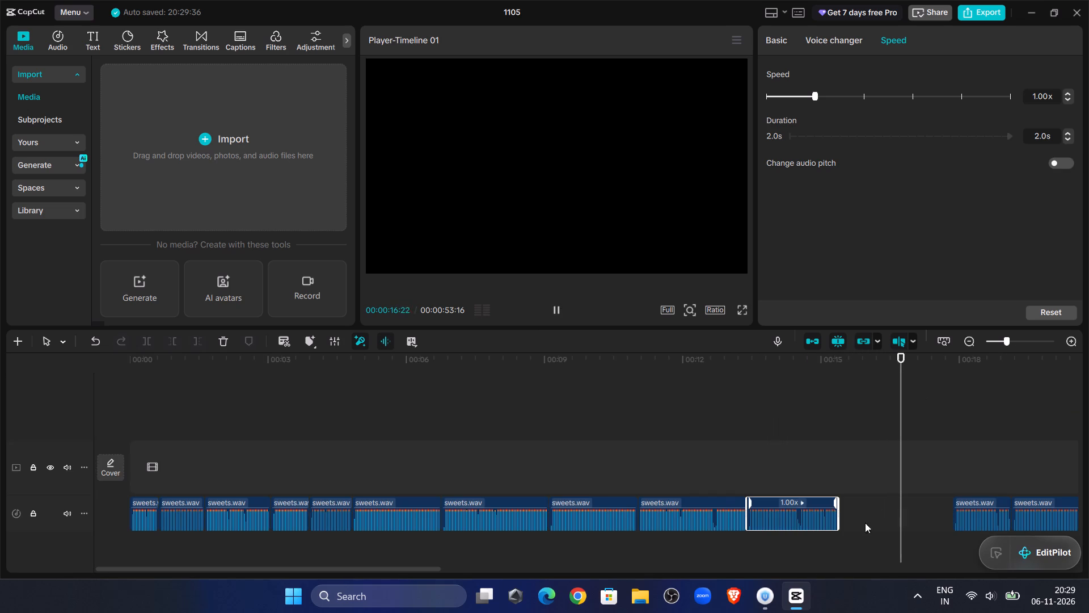
left_click_drag(395, 571, 445, 568)
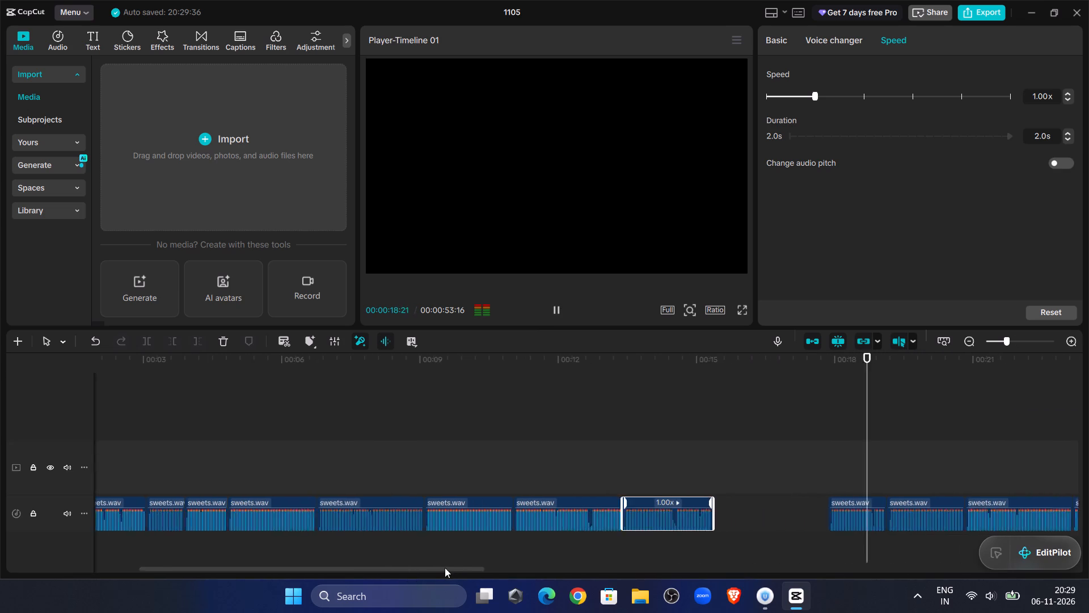
left_click_drag(445, 568, 466, 561)
left_click(782, 514)
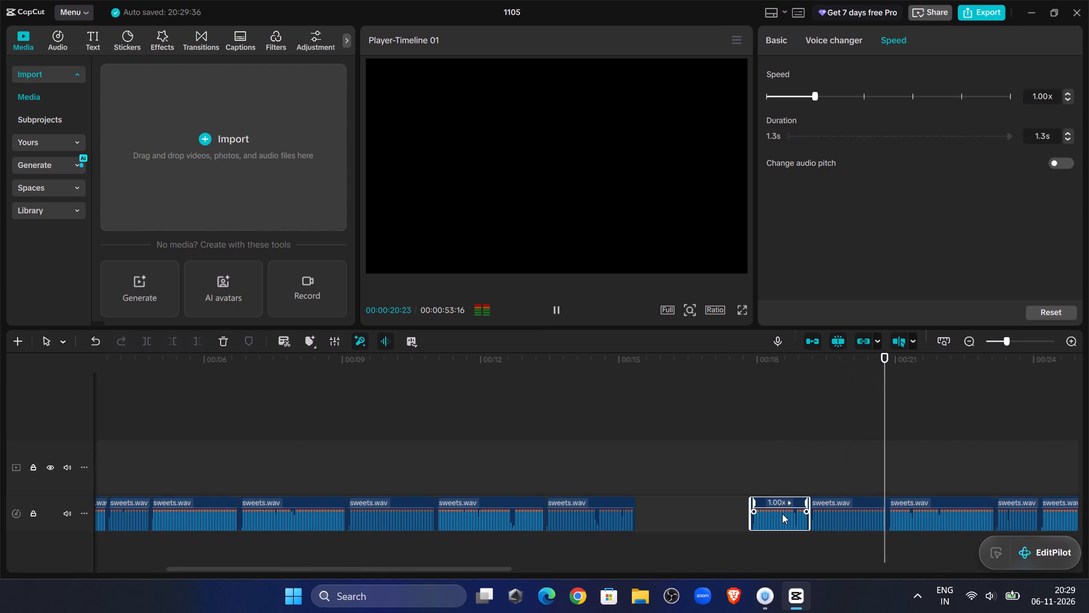
key("Delete")
left_click(833, 530)
key("Delete")
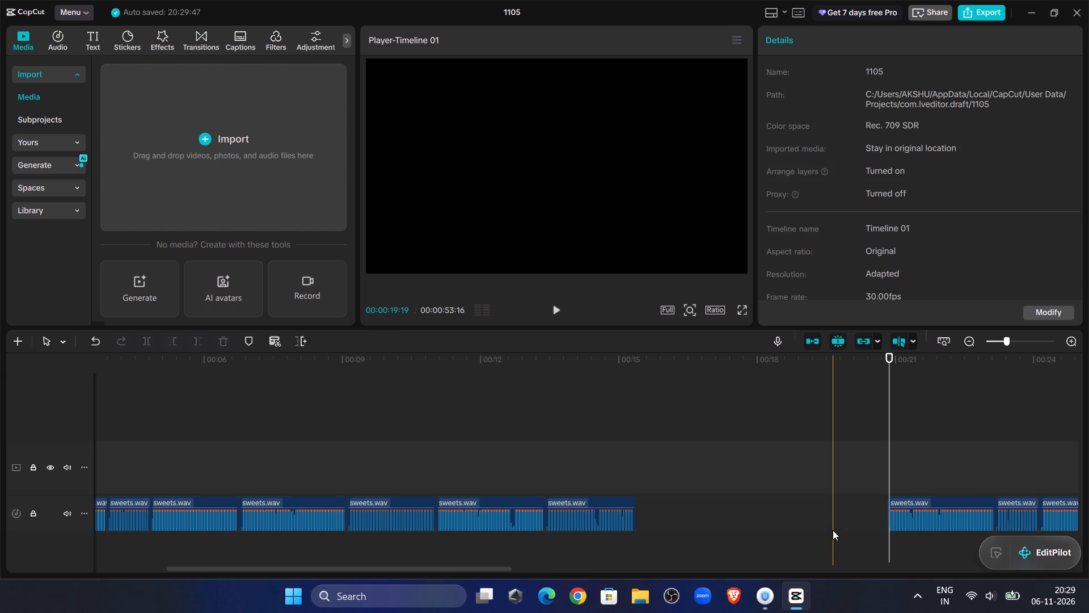
Listen to the 2.3-second sweets.wav clip near 00:00:21 and move it back to about 00:00:15:11 to close the gap.
left_click(559, 316)
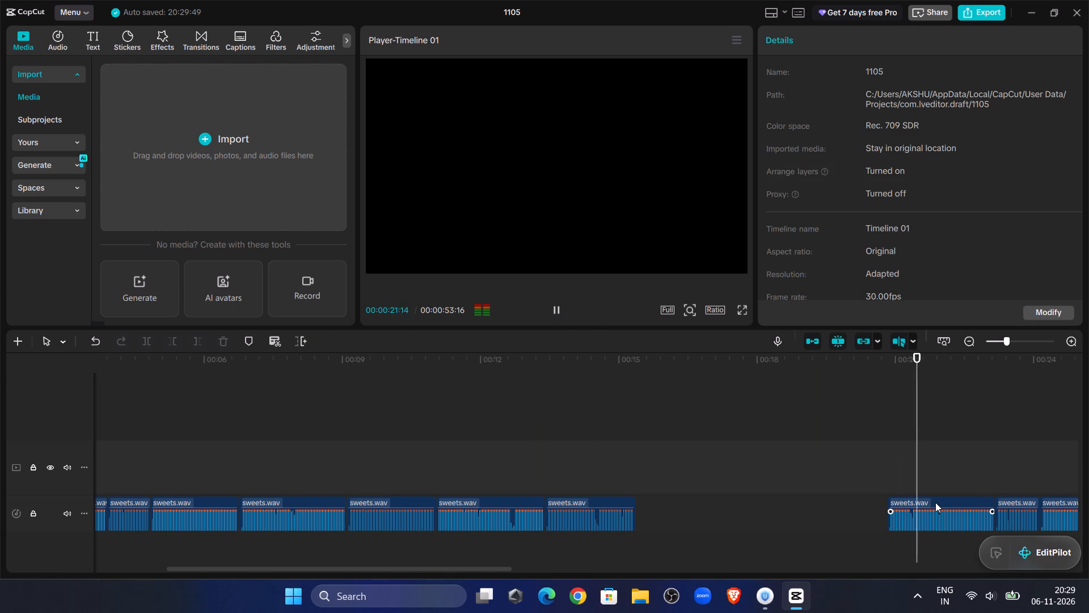
left_click(935, 502)
left_click_drag(935, 502, 677, 516)
left_click(917, 459)
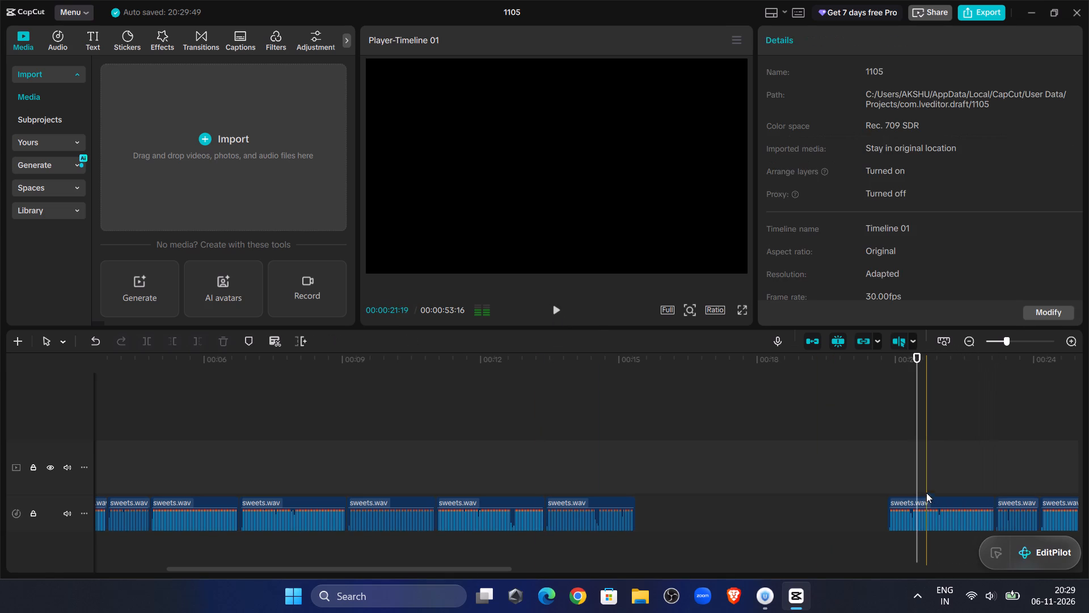
left_click(926, 499)
left_click_drag(928, 501, 677, 519)
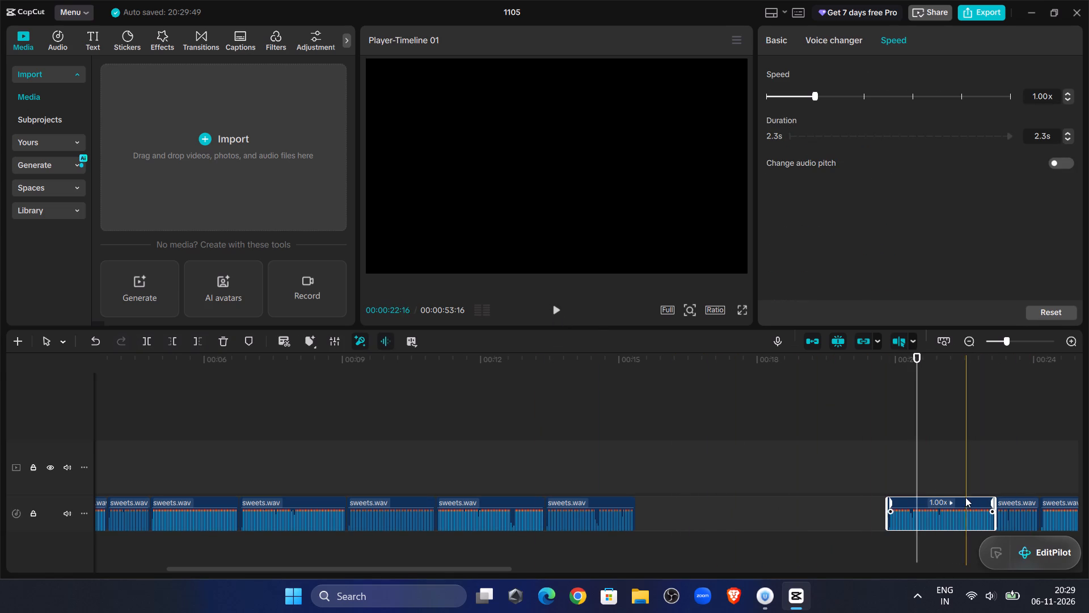
left_click_drag(966, 499, 714, 512)
Listen from about 00:00:23:00 and move the five sweets.wav clips between 00:00:23:06 and 00:00:31:10 back to about 00:00:17:21.
left_click(987, 463)
left_click(565, 304)
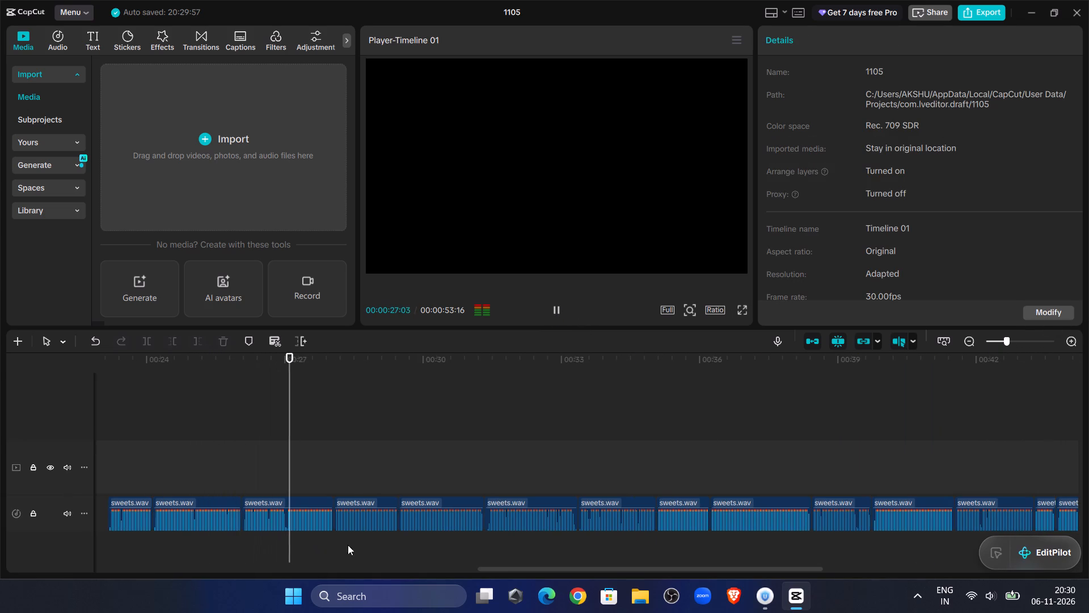
left_click(555, 314)
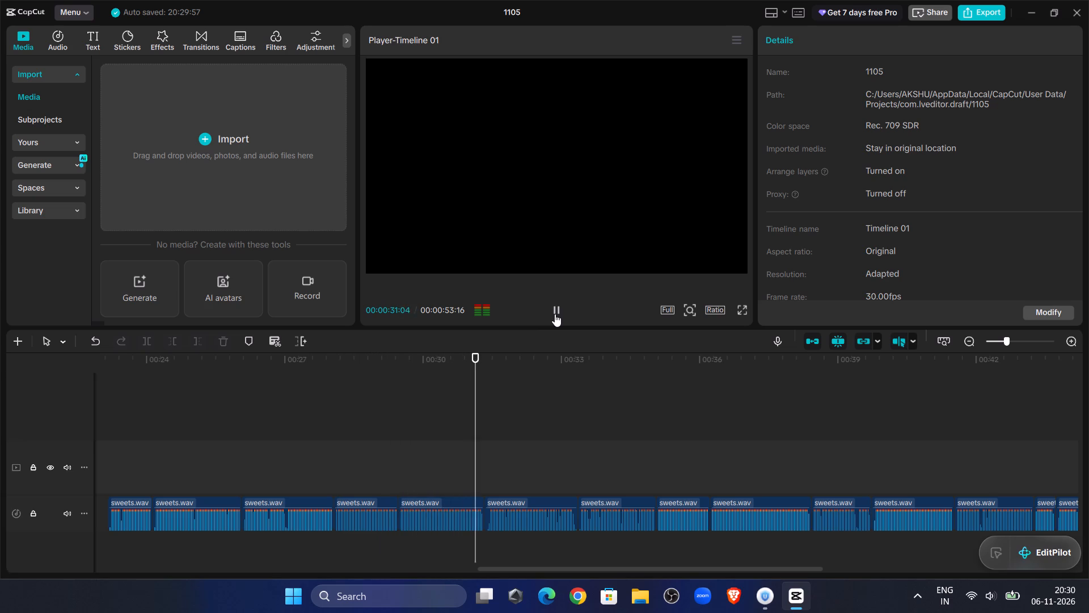
left_click_drag(445, 539, 117, 498)
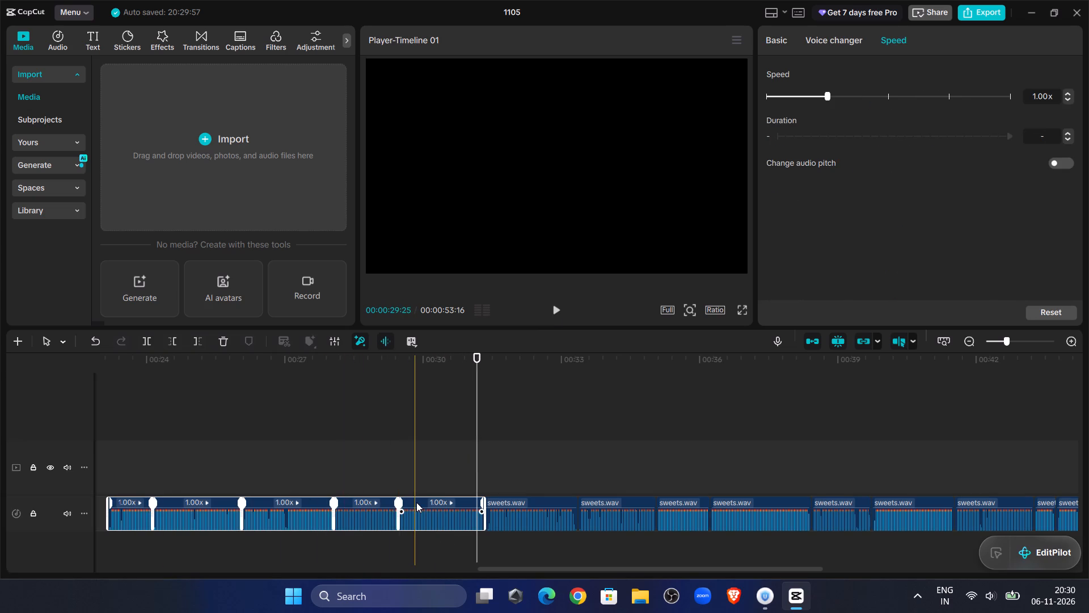
left_click_drag(416, 502, 698, 514)
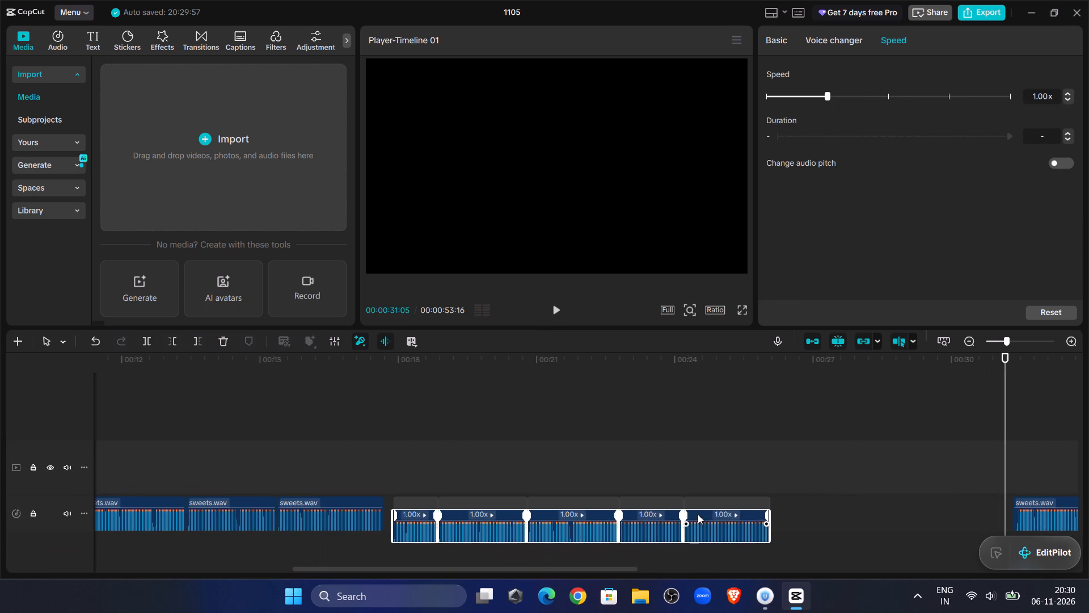
left_click_drag(698, 514, 691, 511)
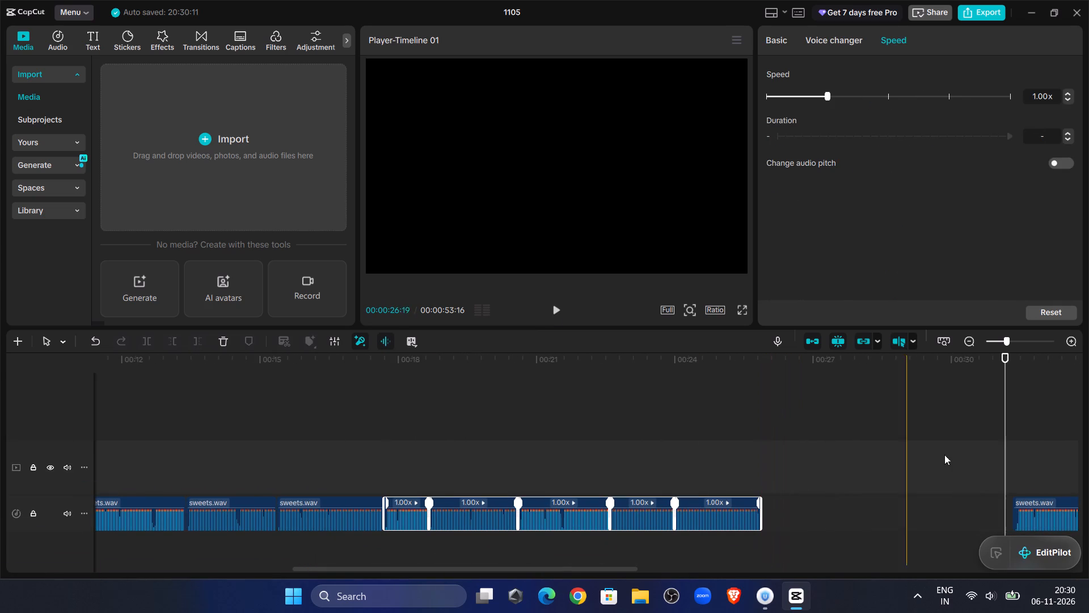
Listen from 00:00:31:10 and delete the 2.0-second sweets.wav clip starting near that point.
left_click(1002, 452)
left_click(1020, 458)
left_click(1015, 457)
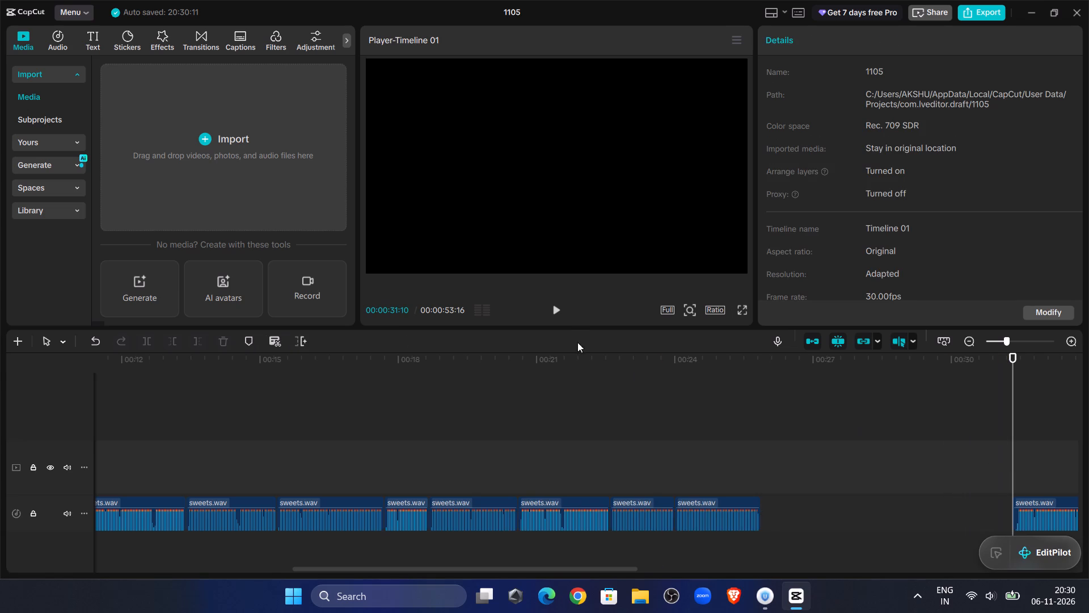
left_click(564, 321)
left_click(564, 314)
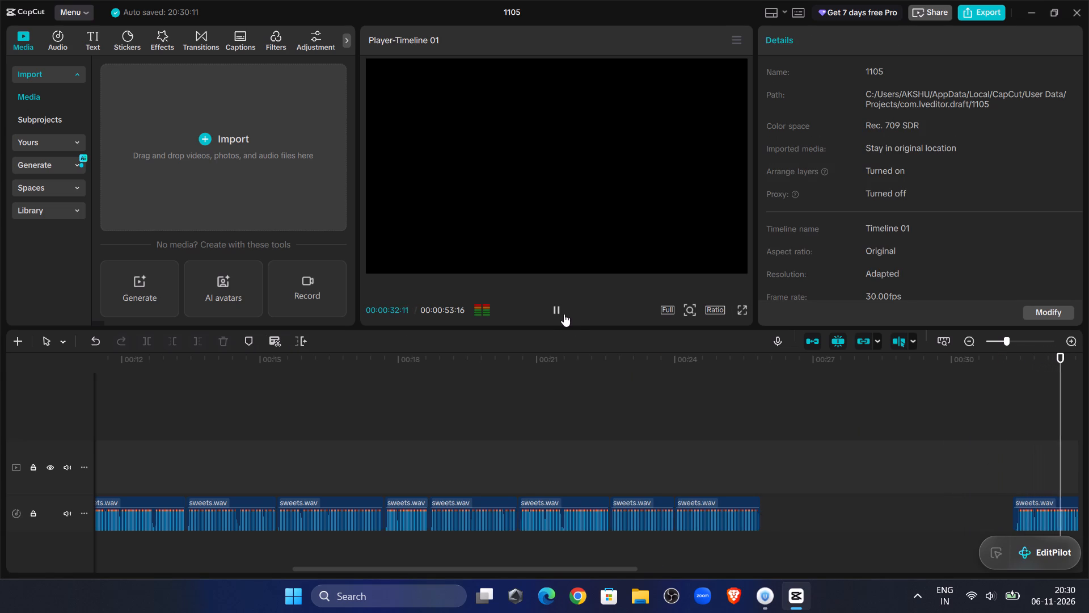
left_click(174, 511)
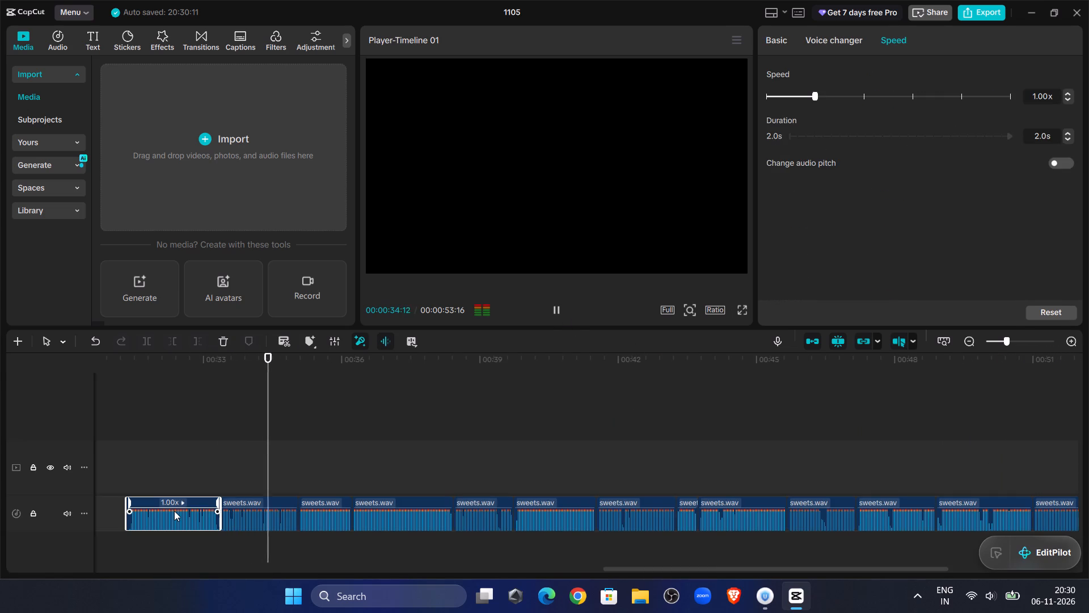
key("Delete")
Listen on from about 00:00:34:20 and move the three sweets.wav clips starting near 00:00:33:11 back to about 00:00:25:25 to close the gap.
left_click_drag(559, 295, 559, 296)
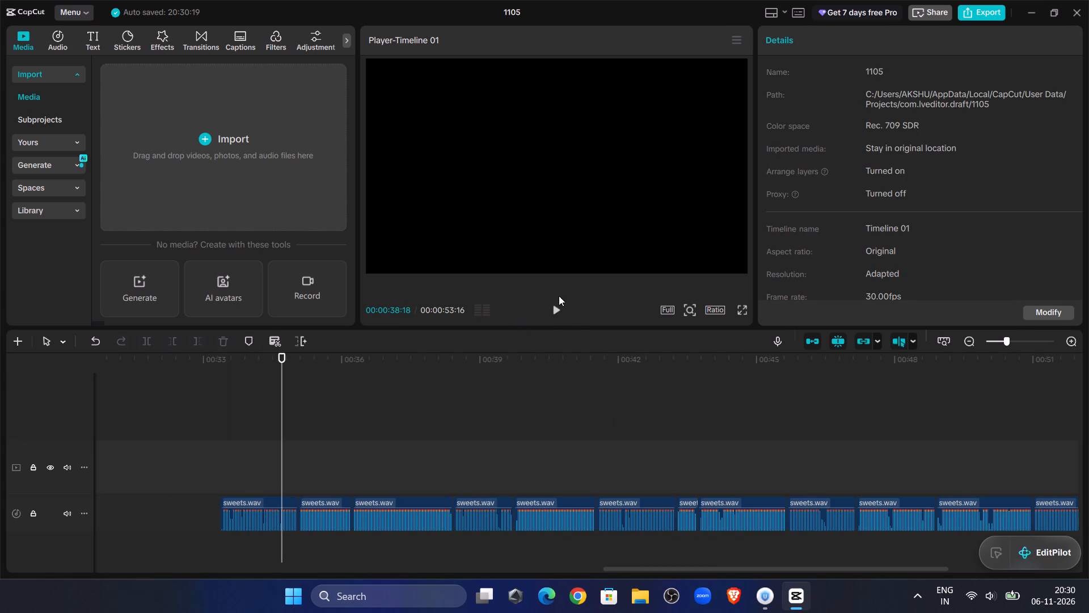
left_click_drag(559, 296, 558, 303)
left_click(556, 309)
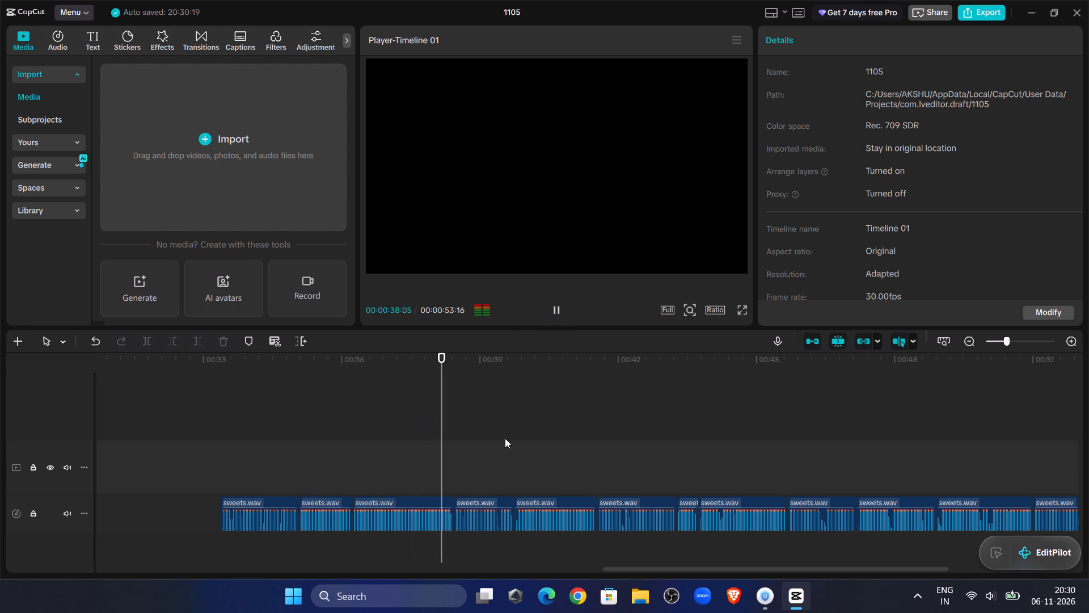
left_click(458, 465)
left_click_drag(427, 544, 273, 512)
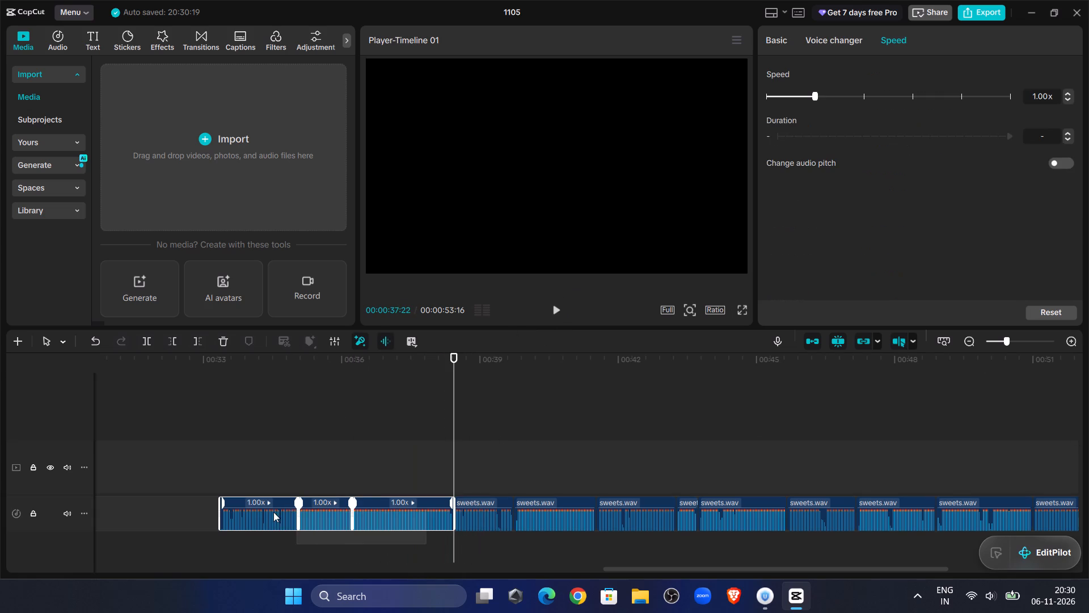
left_click_drag(273, 512, 268, 511)
left_click_drag(386, 499, 318, 506)
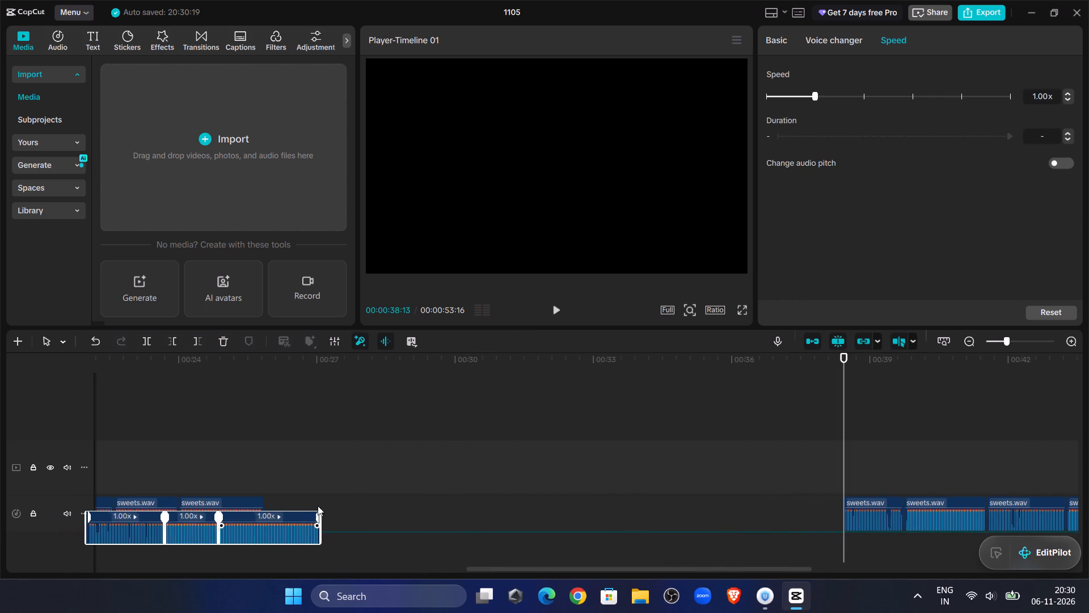
left_click_drag(318, 506, 430, 503)
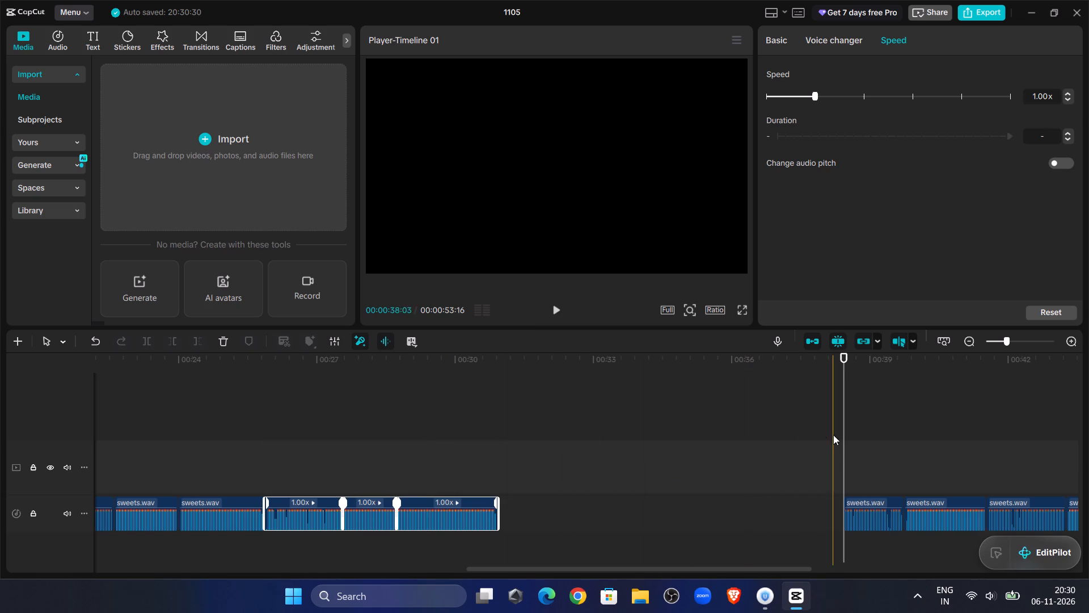
Listen from 00:00:38:13 and delete the two sweets.wav clips starting near 00:00:38:14 and 00:00:39:24.
left_click(562, 308)
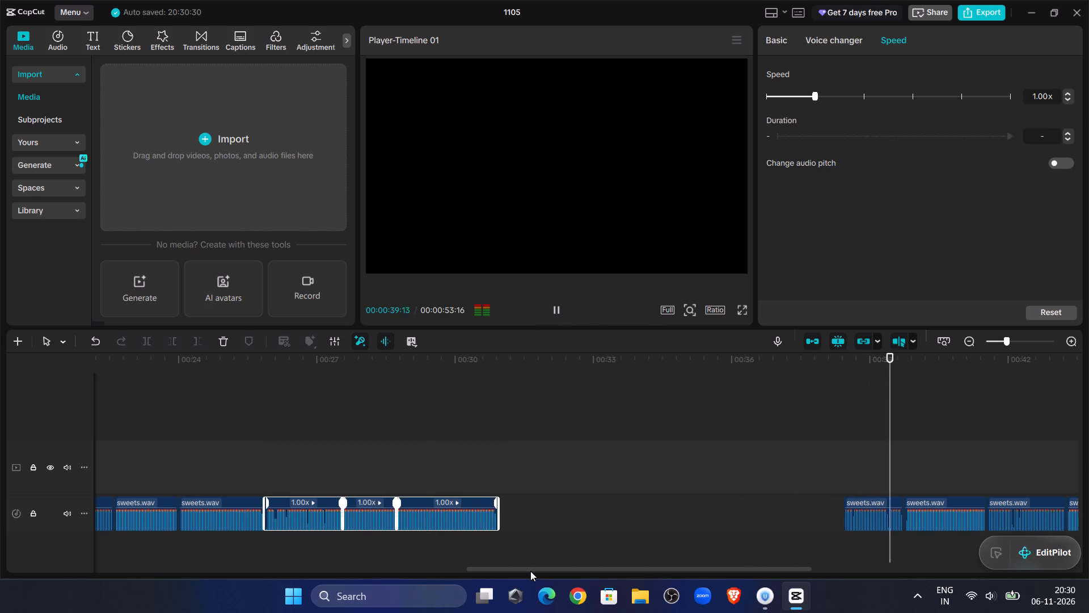
left_click_drag(531, 572, 576, 586)
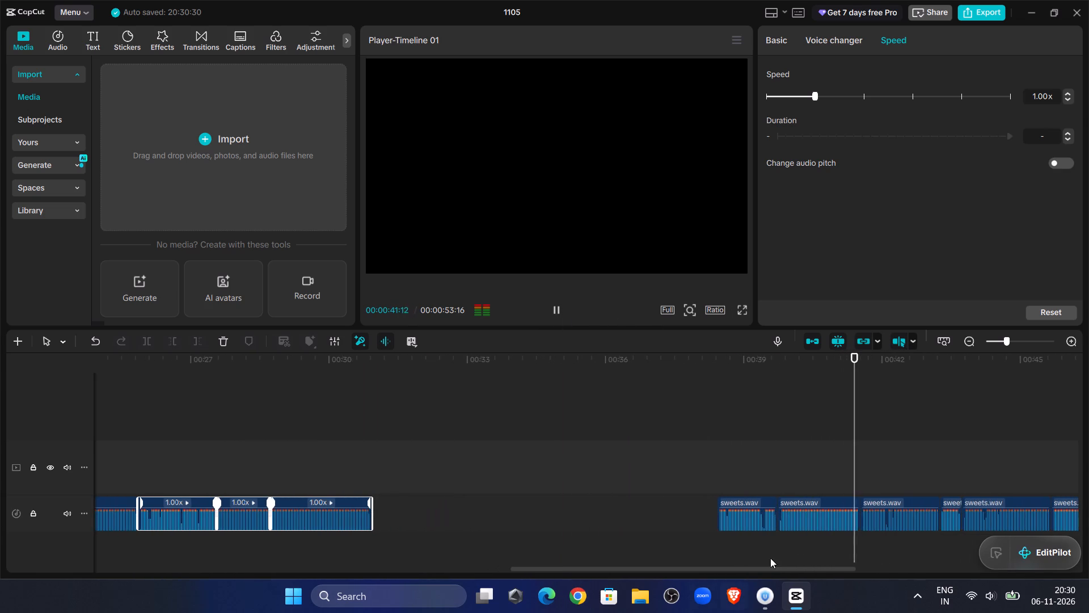
left_click(759, 507)
key("Delete")
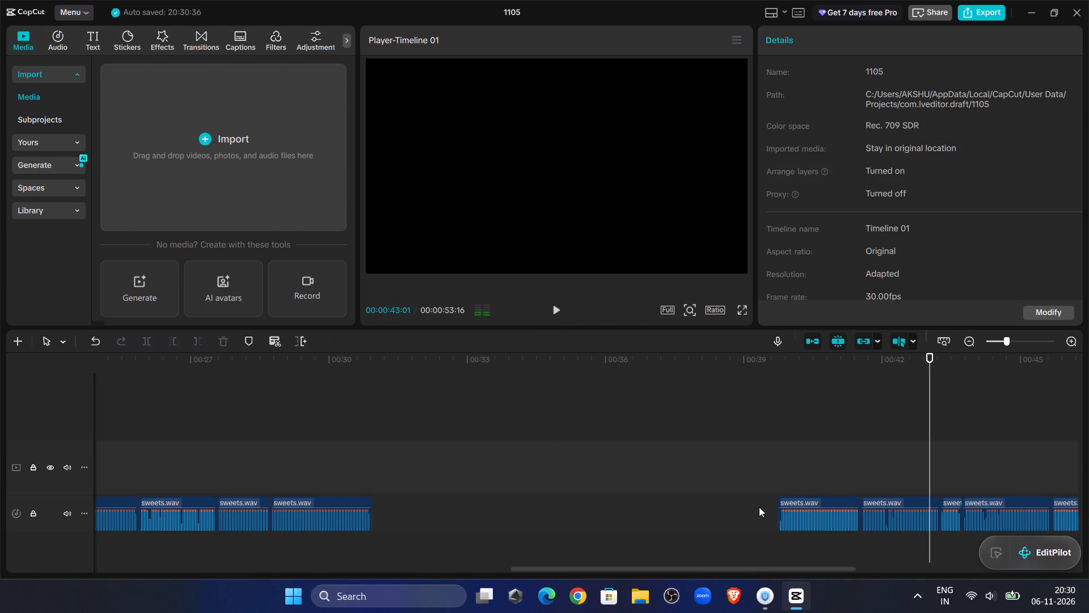
left_click(787, 519)
key("Delete")
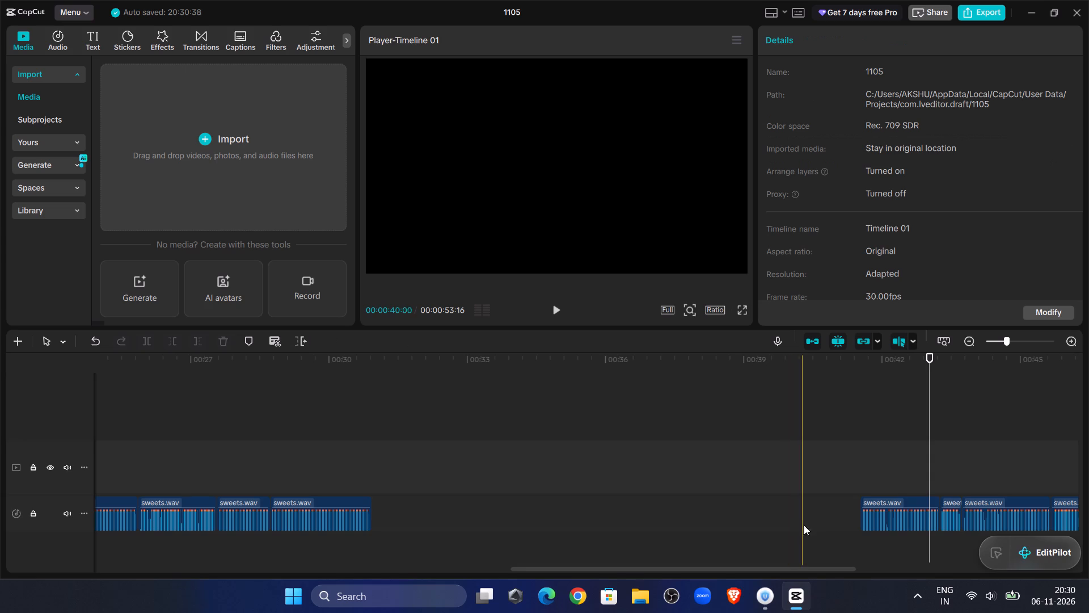
Move all remaining sweets.wav clips from about 00:00:41:18 onward back together to about 00:00:31:00 to close the gap.
left_click(855, 454)
left_click(896, 499)
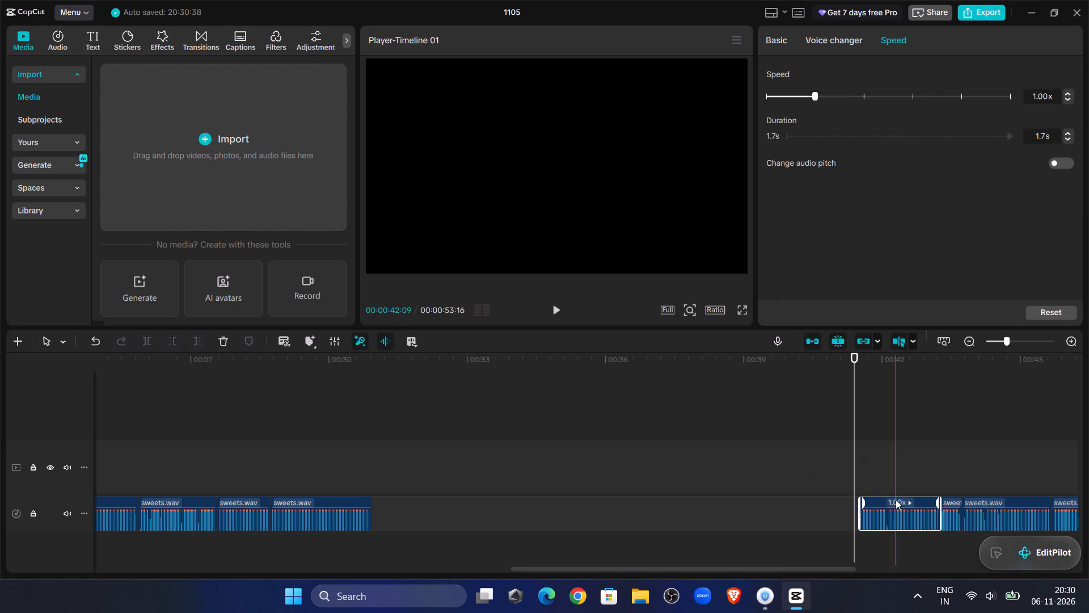
left_click_drag(896, 499, 408, 520)
left_click(997, 346)
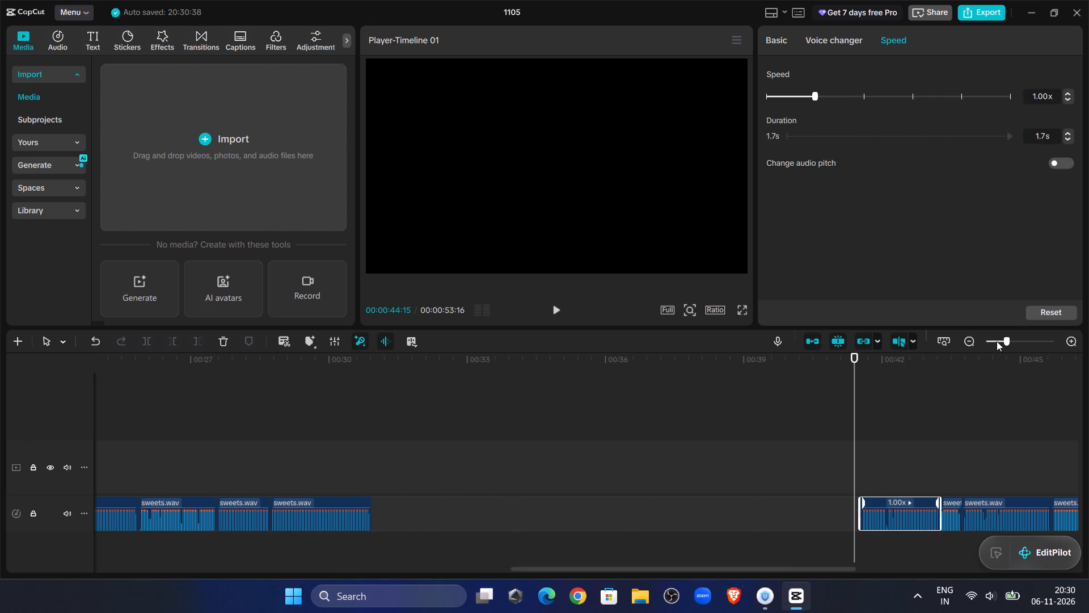
left_click(997, 341)
left_click_drag(770, 510, 613, 503)
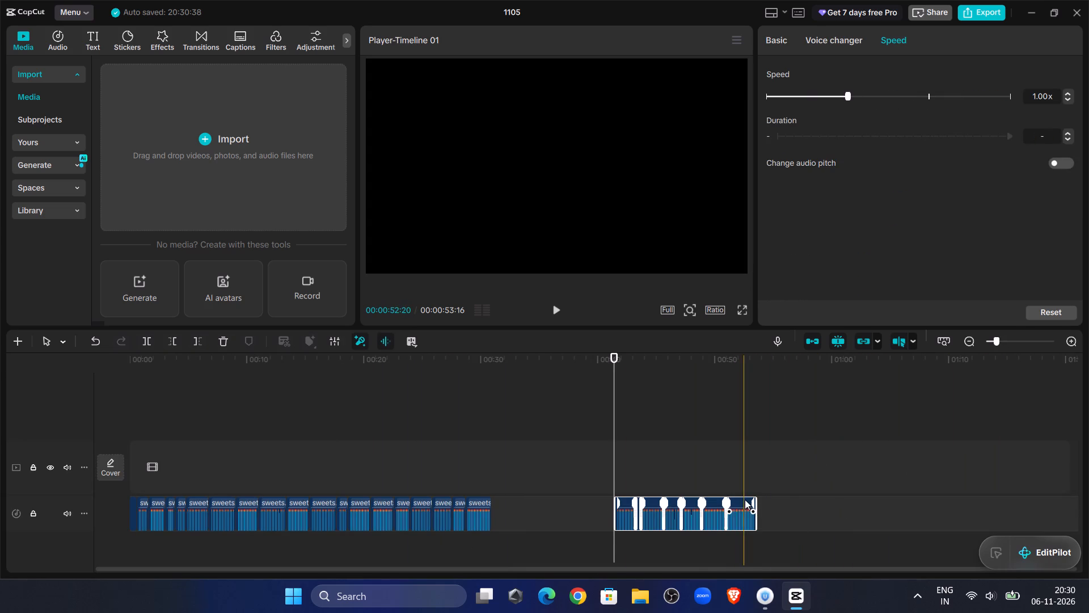
left_click_drag(745, 499, 621, 503)
Listen from about 00:00:29 and delete the two sweets.wav clips starting near 00:00:36:18 and 00:00:38:08.
left_click(472, 433)
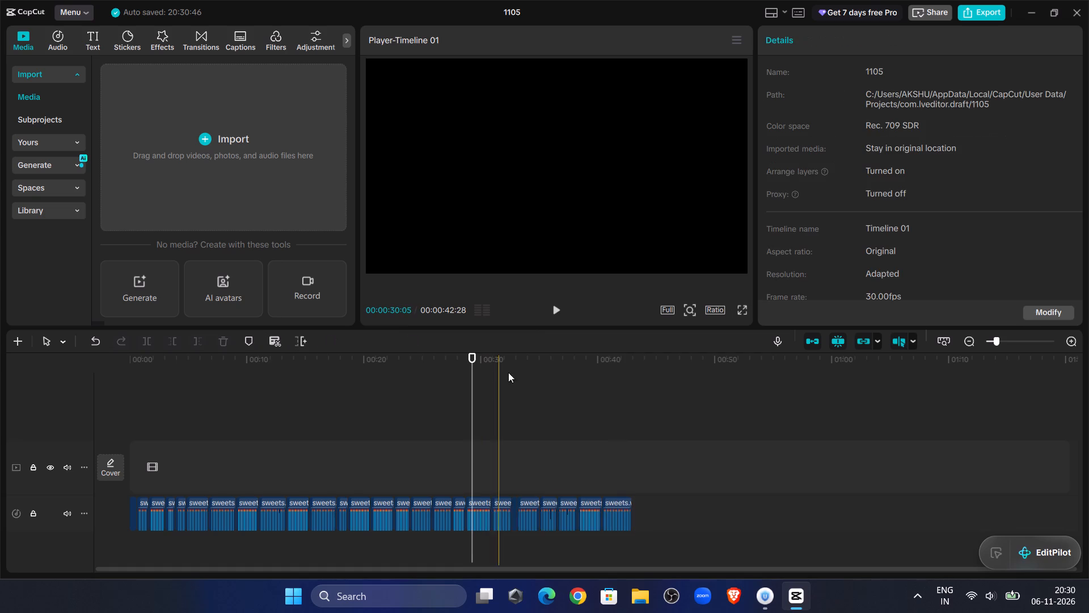
left_click(547, 310)
left_click(1010, 337)
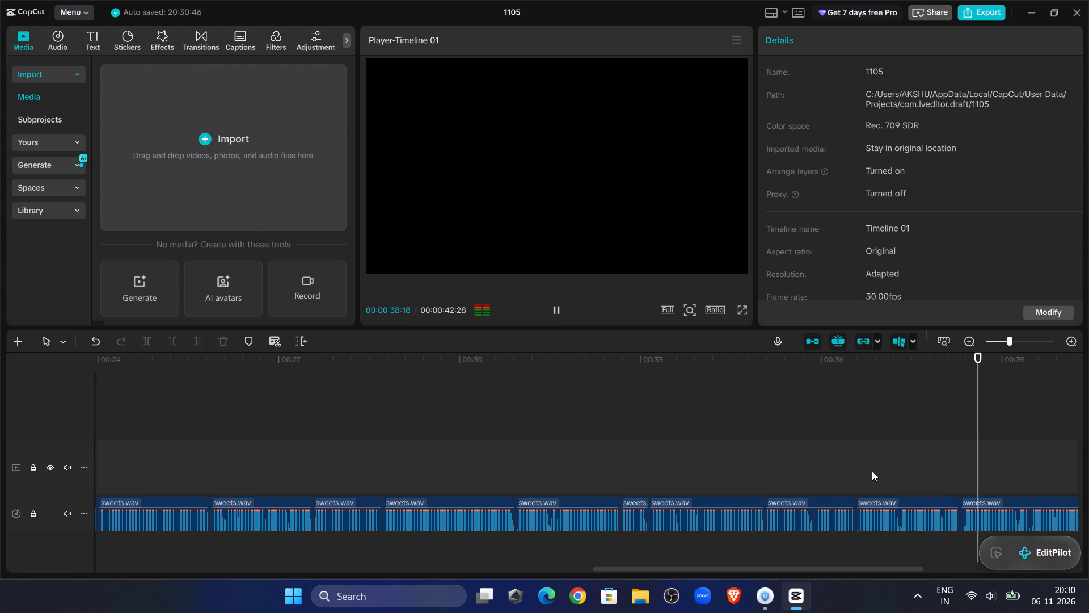
left_click(856, 451)
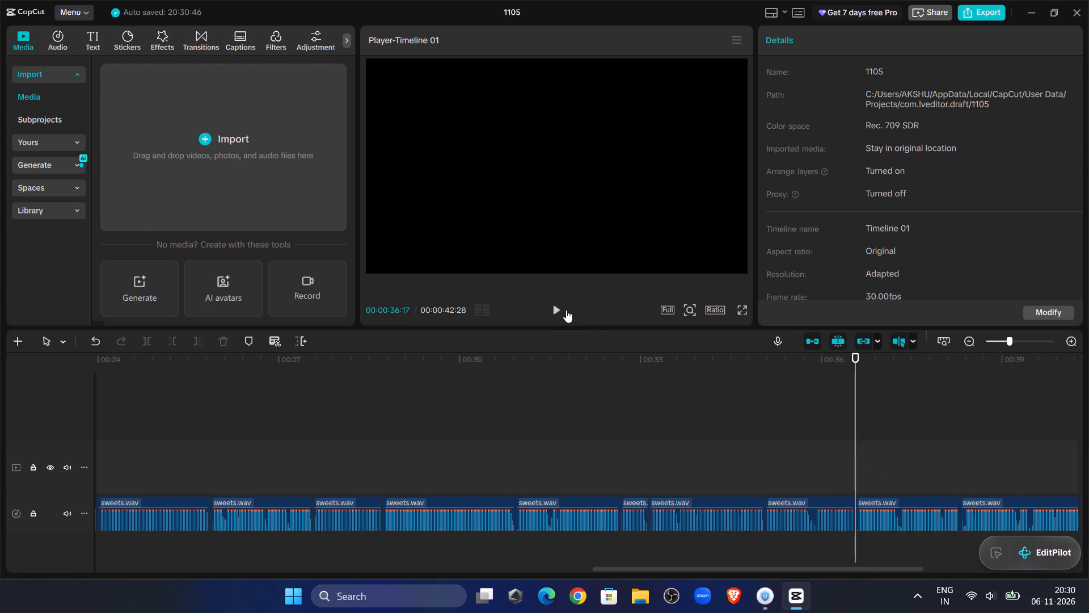
left_click(563, 309)
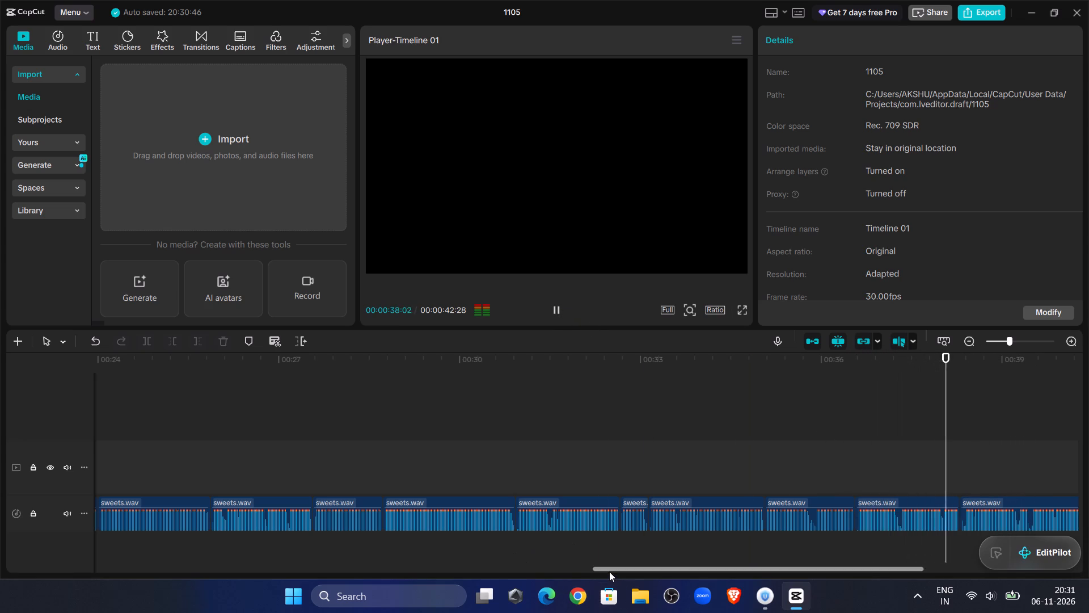
left_click_drag(609, 570, 693, 577)
left_click_drag(762, 537, 712, 513)
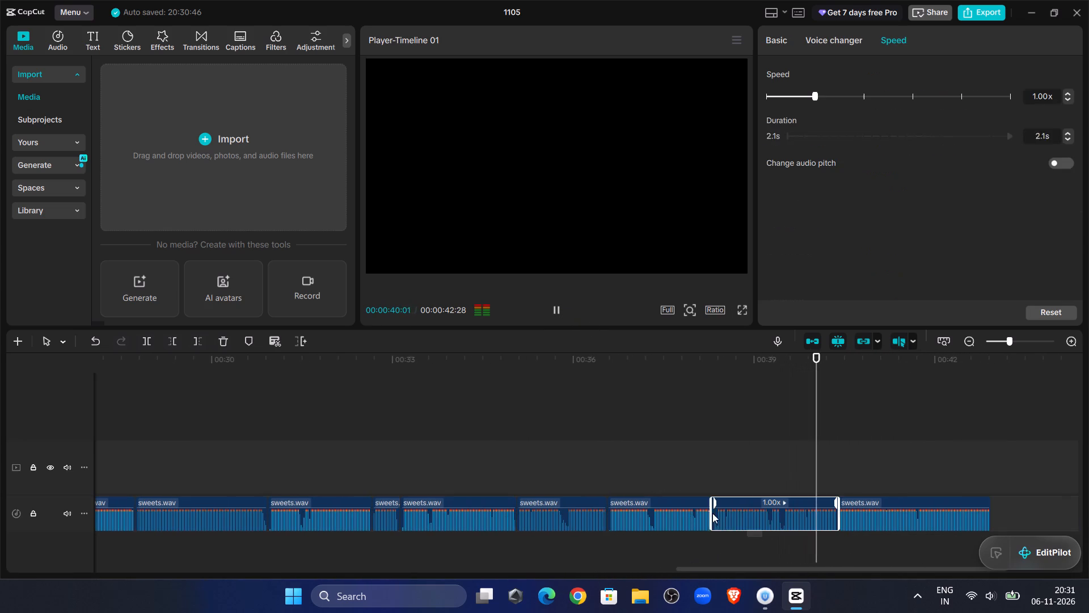
left_click_drag(712, 513, 686, 503)
key("Delete")
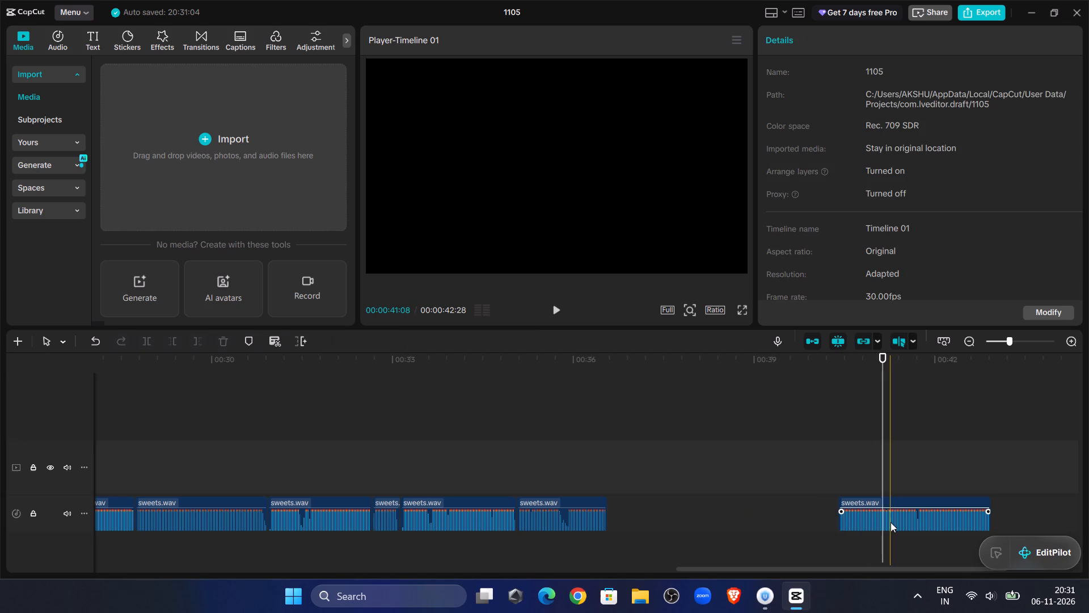
Move the final 2.5-second sweets.wav clip back to about 00:00:36:18 to close the gap.
left_click(891, 513)
left_click_drag(891, 503, 659, 501)
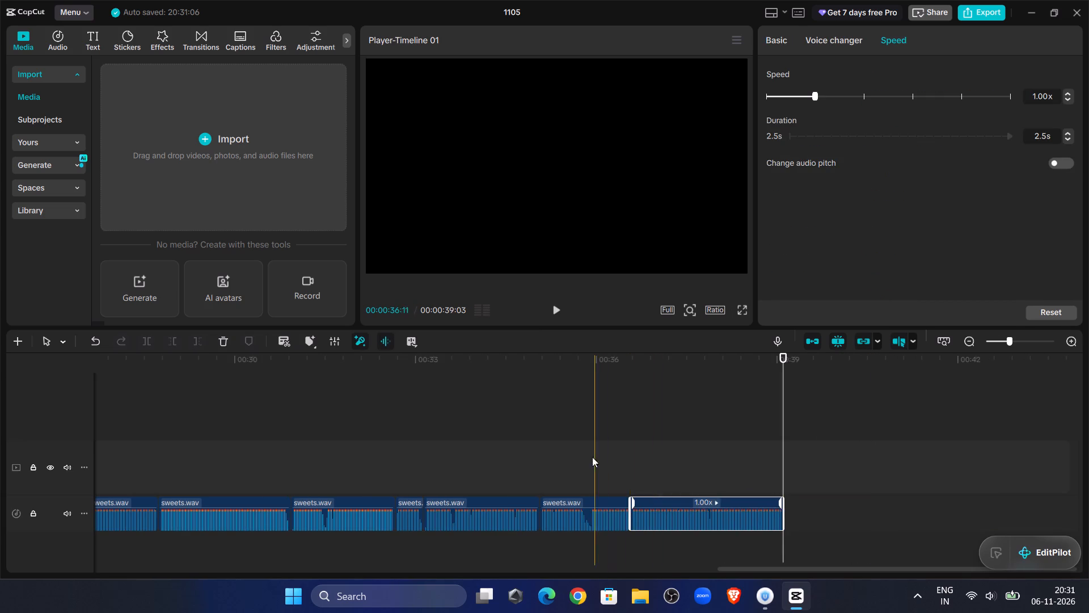
Play back the ending from about 00:00:35:24, then the opening of the recording, and return the playhead to the start.
left_click(585, 444)
left_click(568, 306)
left_click(564, 312)
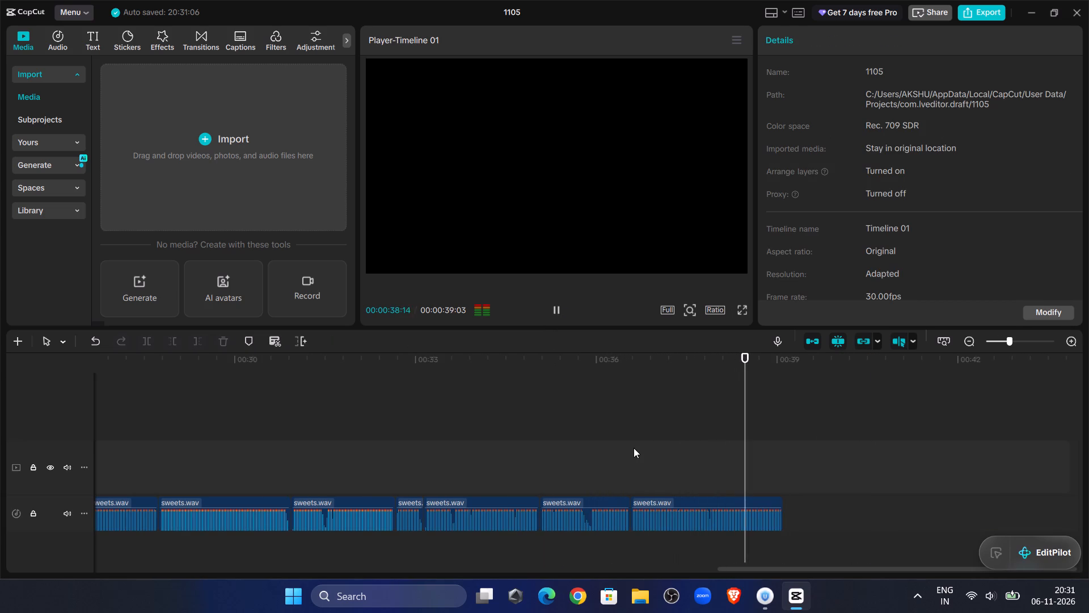
left_click(648, 398)
left_click_drag(648, 398, 193, 391)
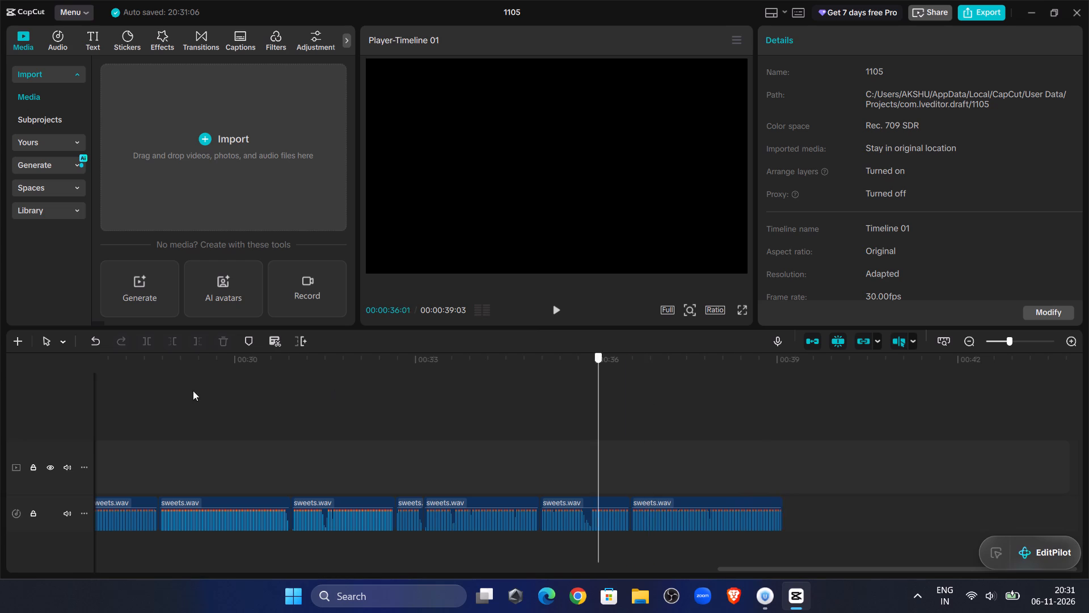
left_click_drag(193, 391, 0, 488)
left_click(551, 314)
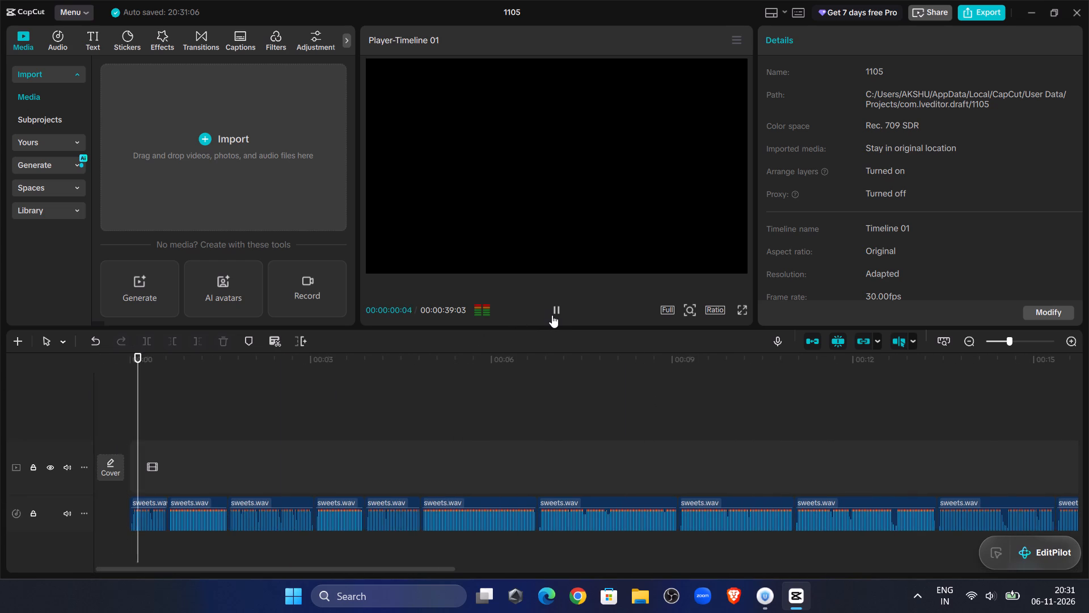
left_click(168, 411)
left_click_drag(168, 411, 138, 420)
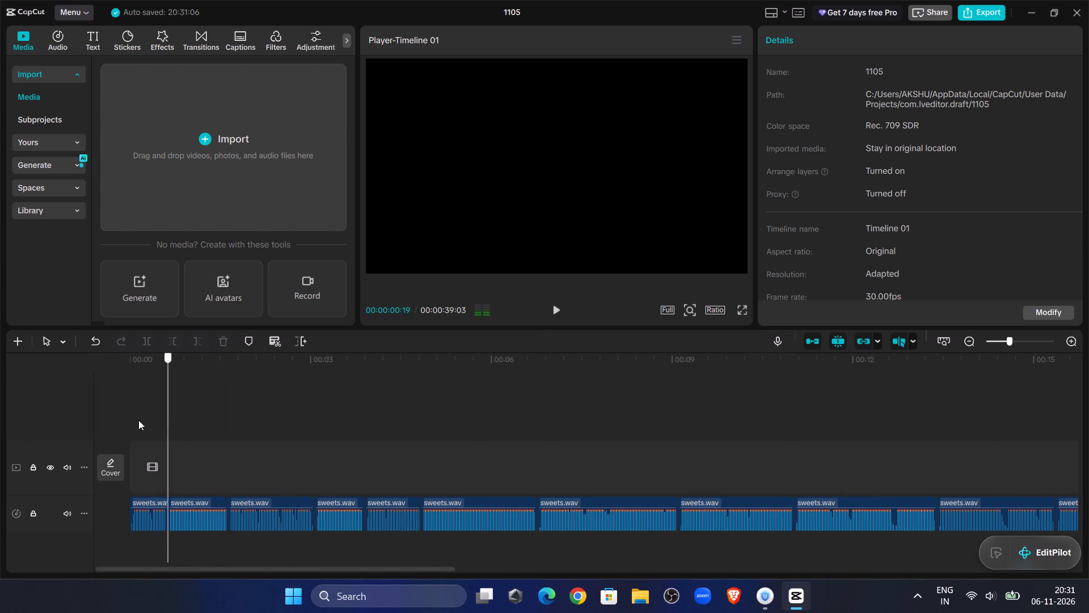
left_click_drag(138, 420, 95, 425)
Browse the voice filters and apply Echo to the first sweets.wav clip.
left_click(144, 514)
left_click(841, 45)
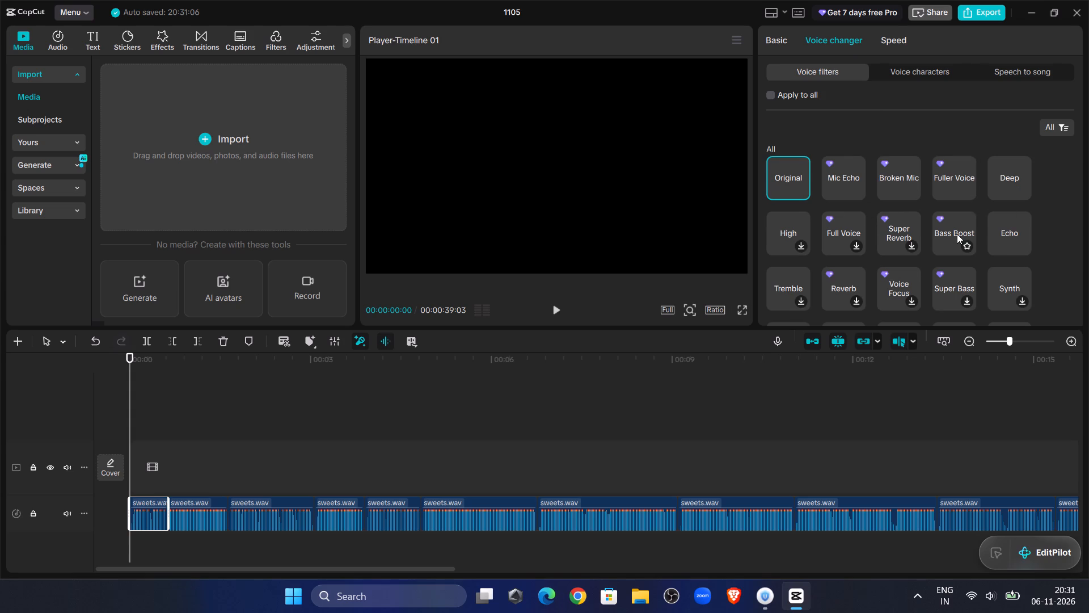
scroll(821, 294, "down", 1)
scroll(1042, 246, "down", 2)
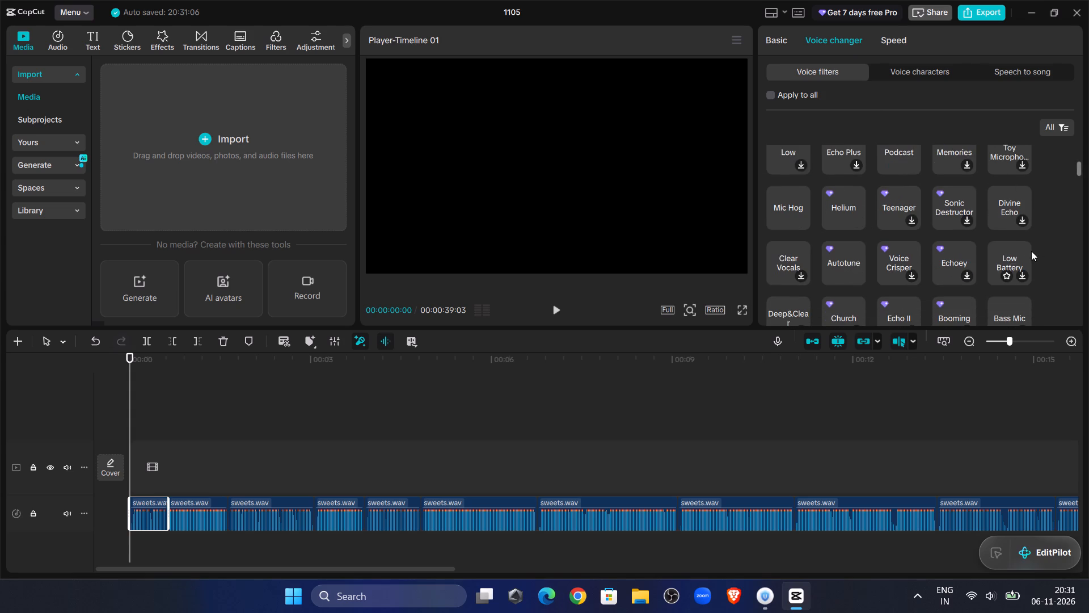
scroll(927, 283, "up", 4)
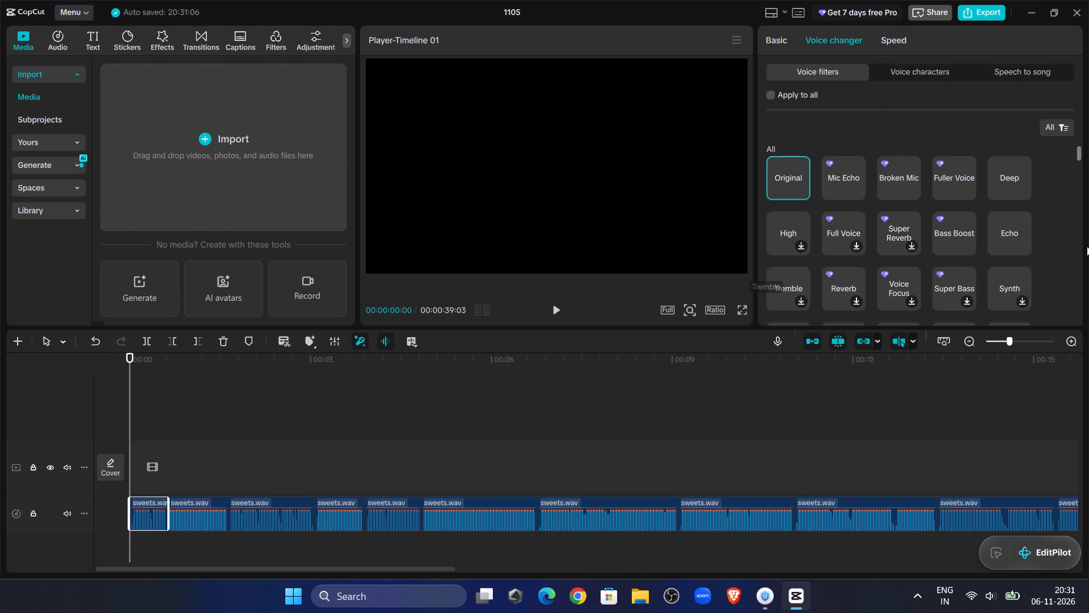
left_click(1018, 227)
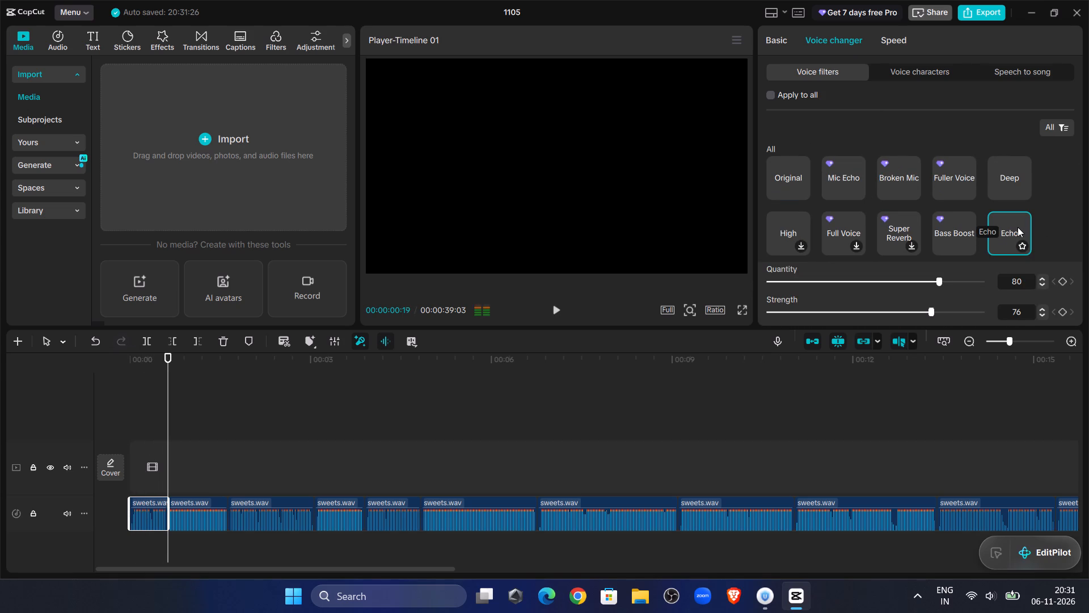
Browse the voice filters, apply Cute Droid to the first sweets.wav clip, and preview it from the start.
scroll(930, 203, "down", 2)
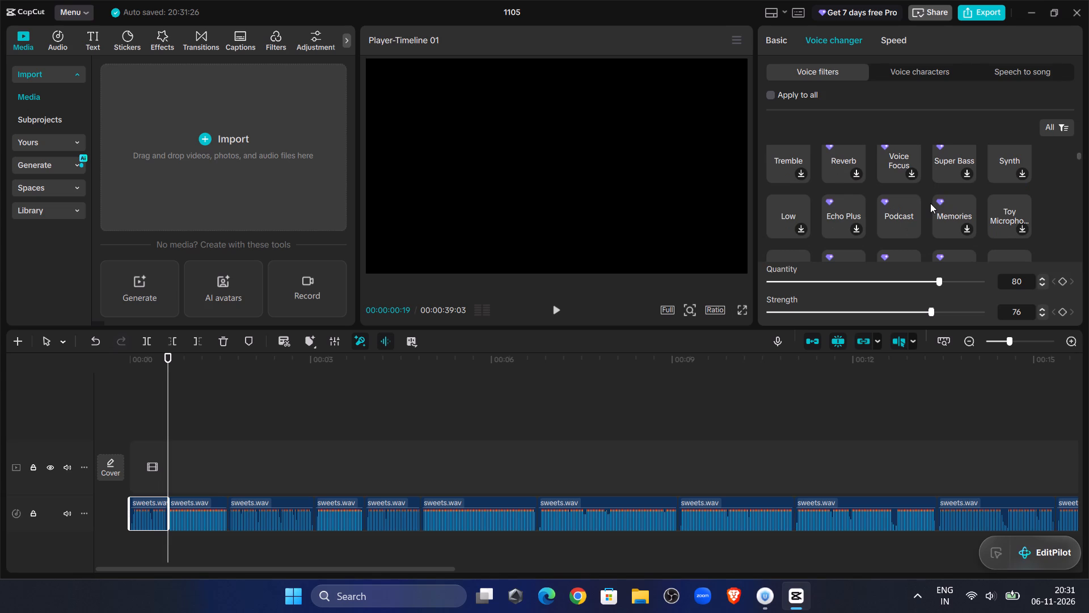
scroll(932, 203, "up", 6)
scroll(942, 146, "down", 2)
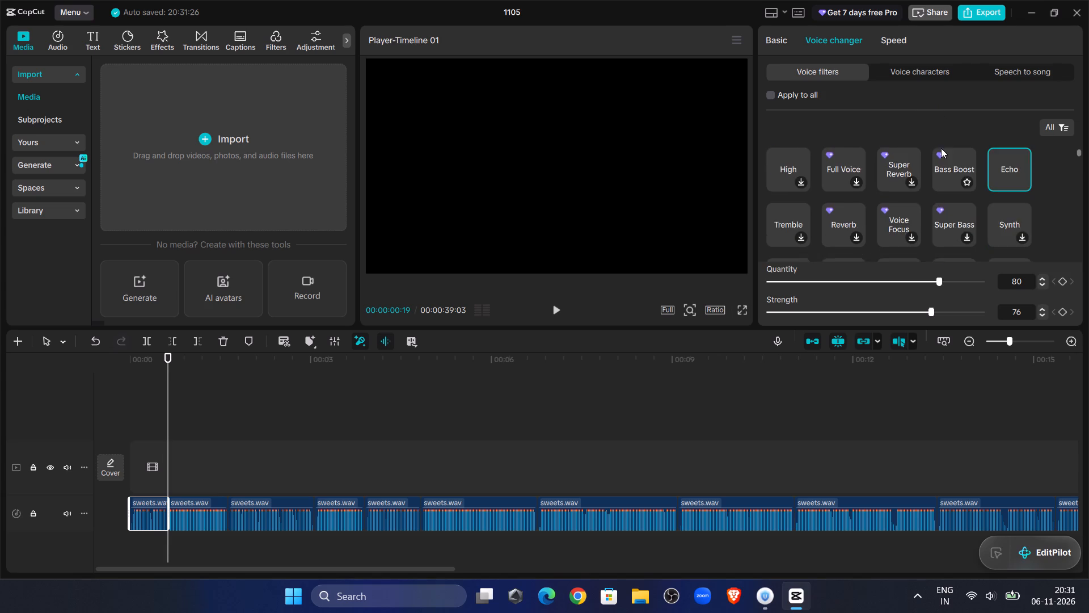
scroll(940, 209, "down", 4)
left_click(787, 180)
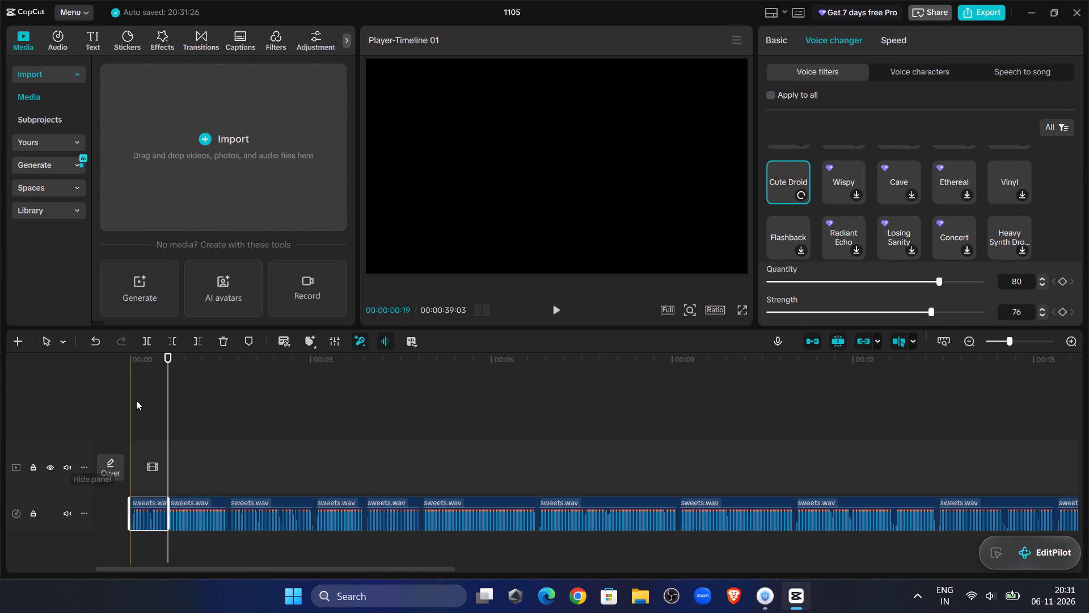
left_click_drag(167, 408, 54, 391)
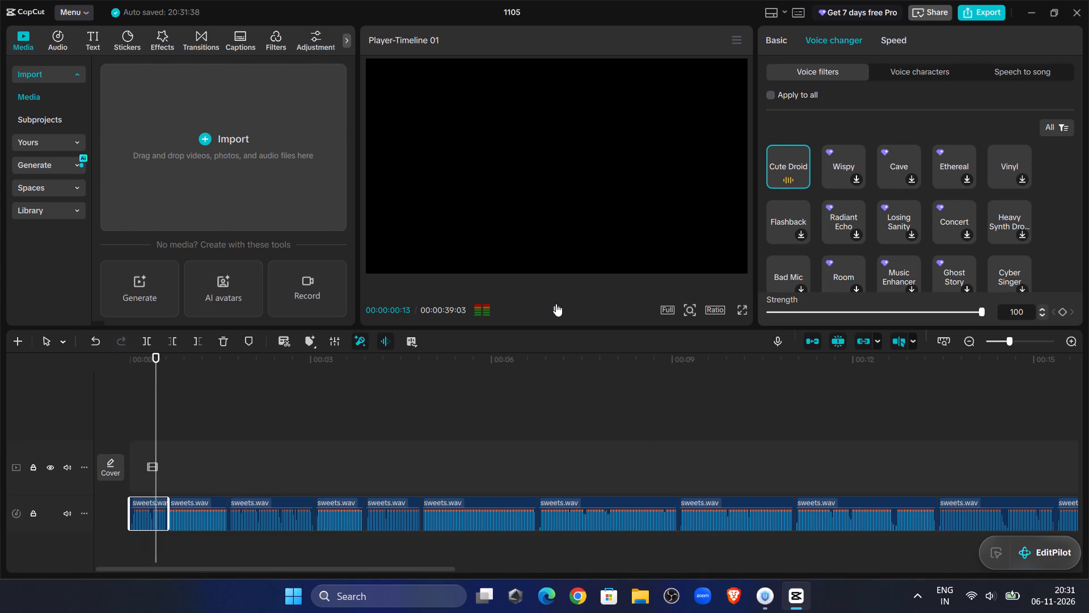
Apply the Cute Droid voice filter to the second sweets.wav clip.
left_click(181, 512)
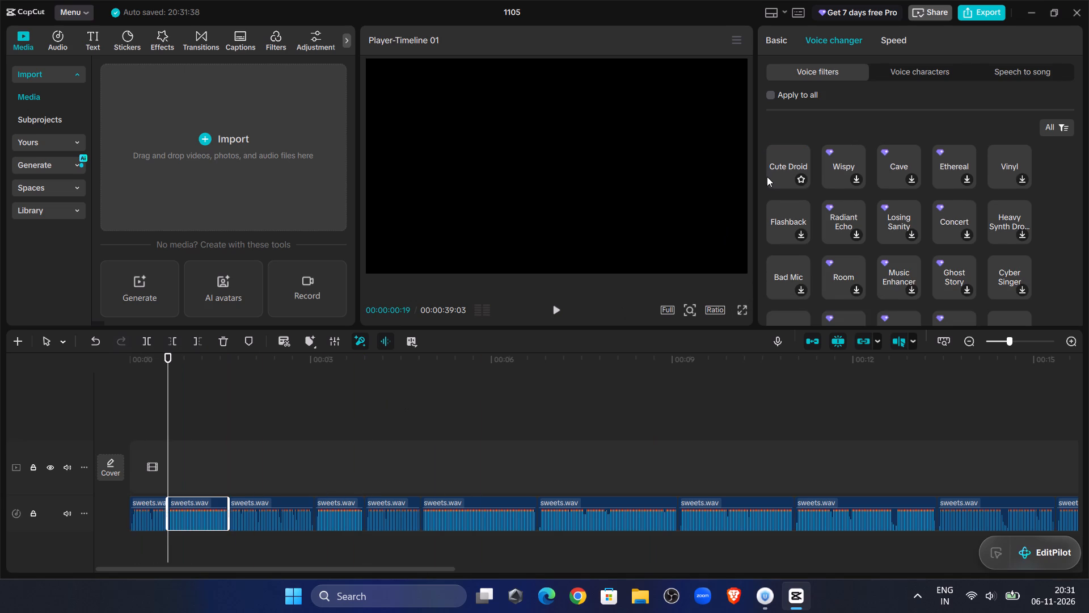
left_click(767, 177)
Play back the recording from the start to about 00:00:09:11.
left_click(188, 402)
left_click_drag(188, 402, 0, 371)
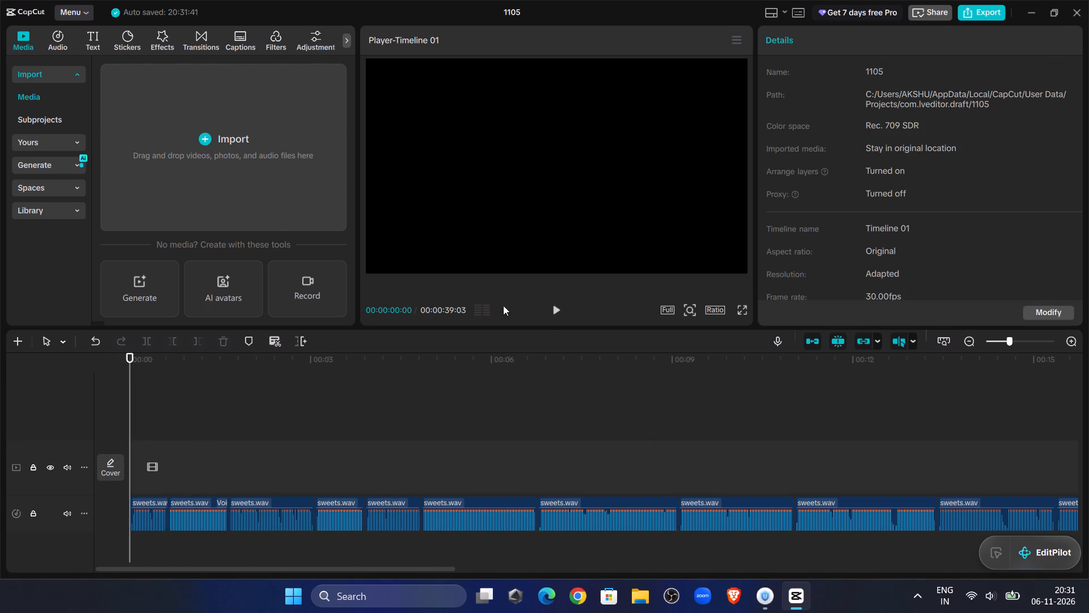
left_click(549, 314)
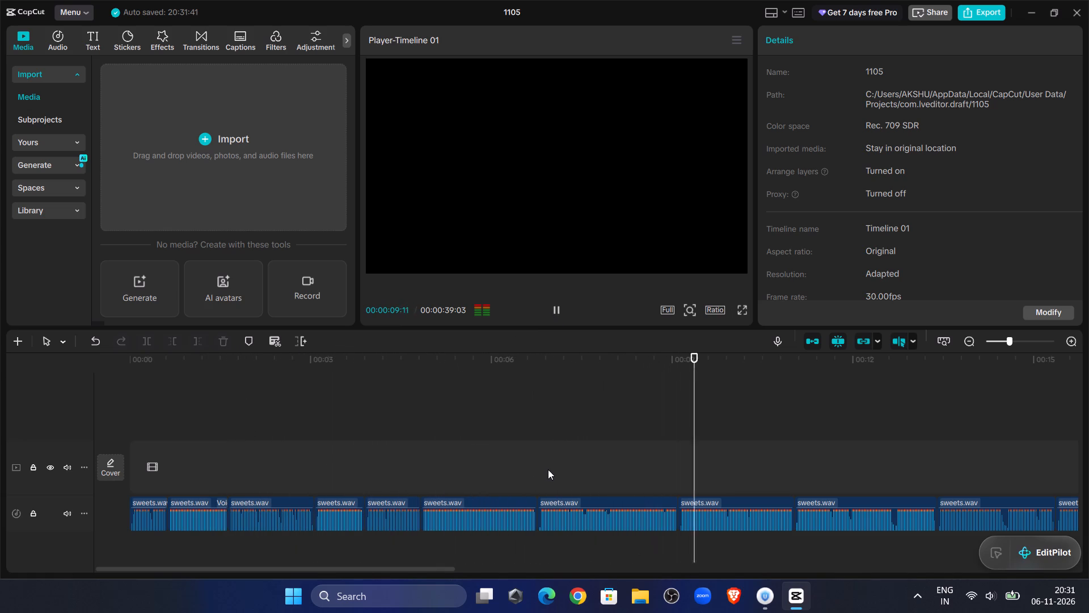
Trim the sweets.wav clip's tail at about 00:00:06:22 and the following clip's beginning at about 00:00:06:24.
left_click(534, 461)
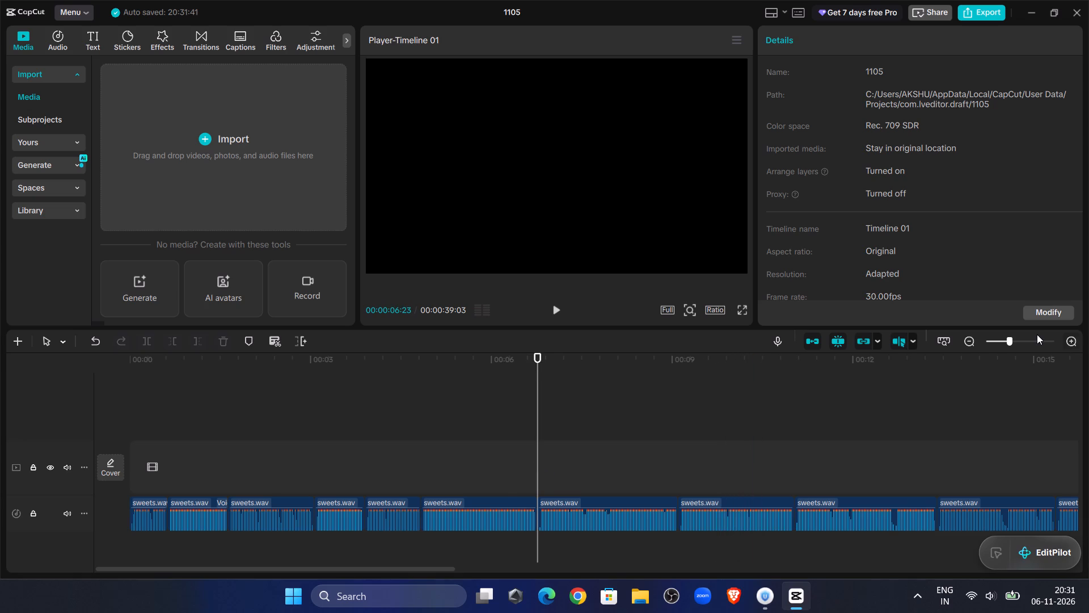
left_click(1032, 342)
left_click(518, 456)
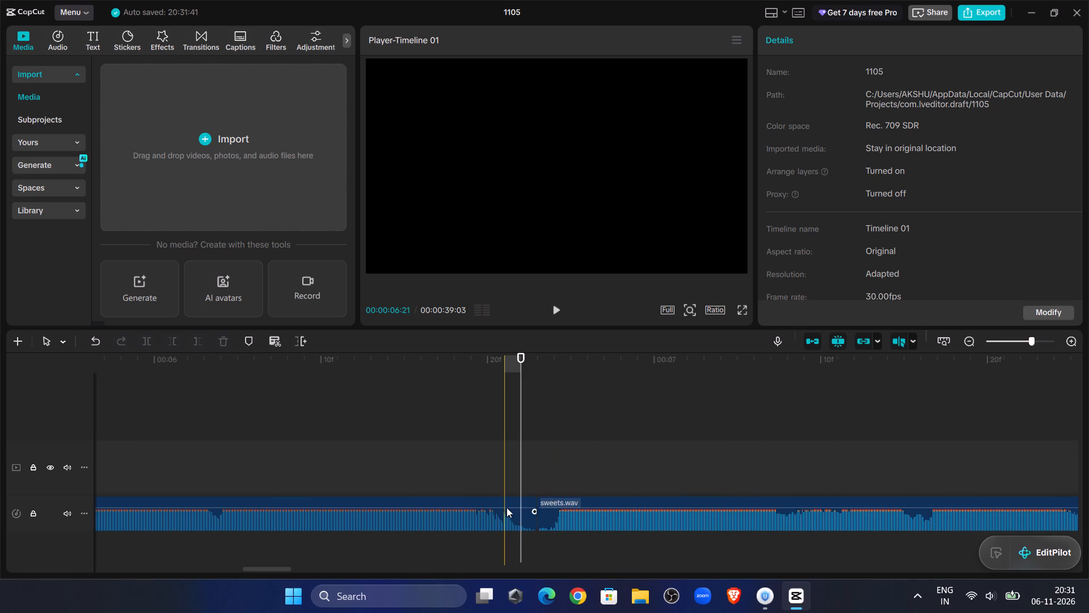
left_click(506, 507)
left_click(194, 342)
left_click(551, 473)
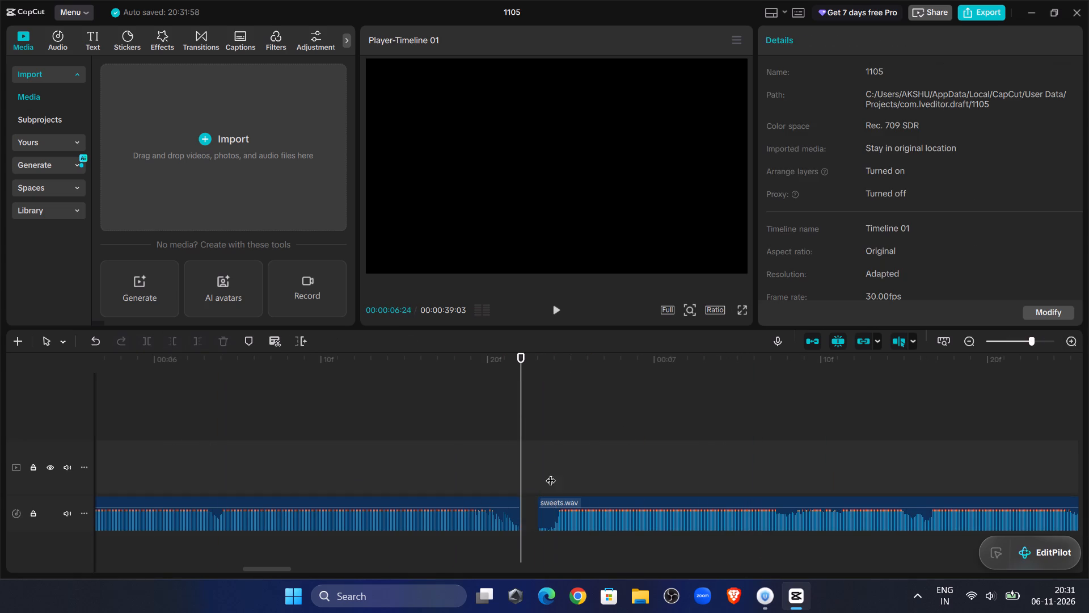
left_click(558, 501)
left_click(172, 338)
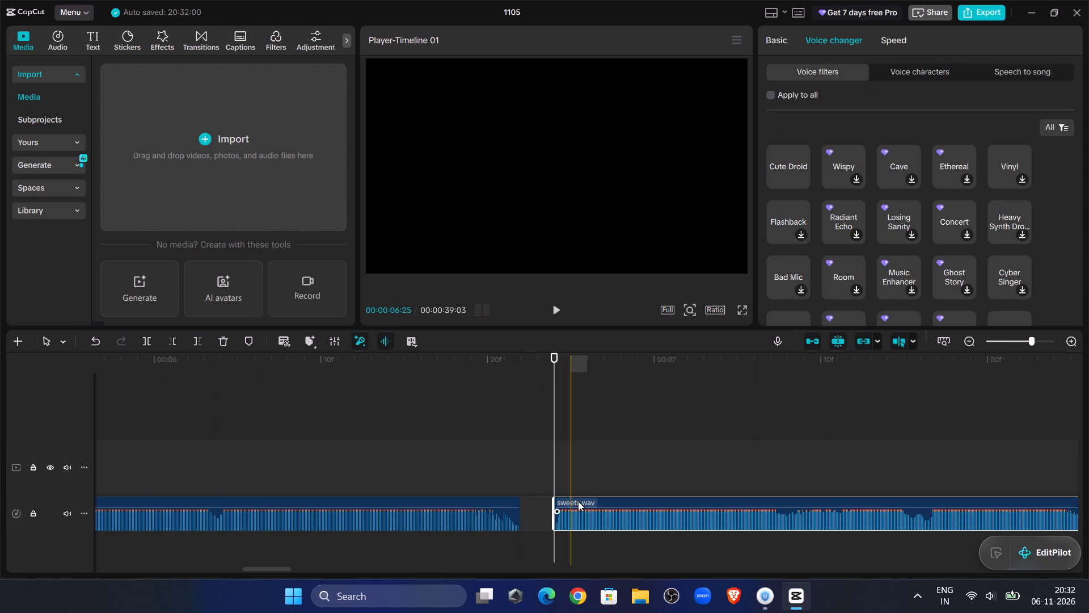
Move the following sweets.wav clip back to about 00:00:06:22 to close the gap, and play across the join.
left_click_drag(578, 501, 541, 511)
left_click(298, 407)
left_click(563, 310)
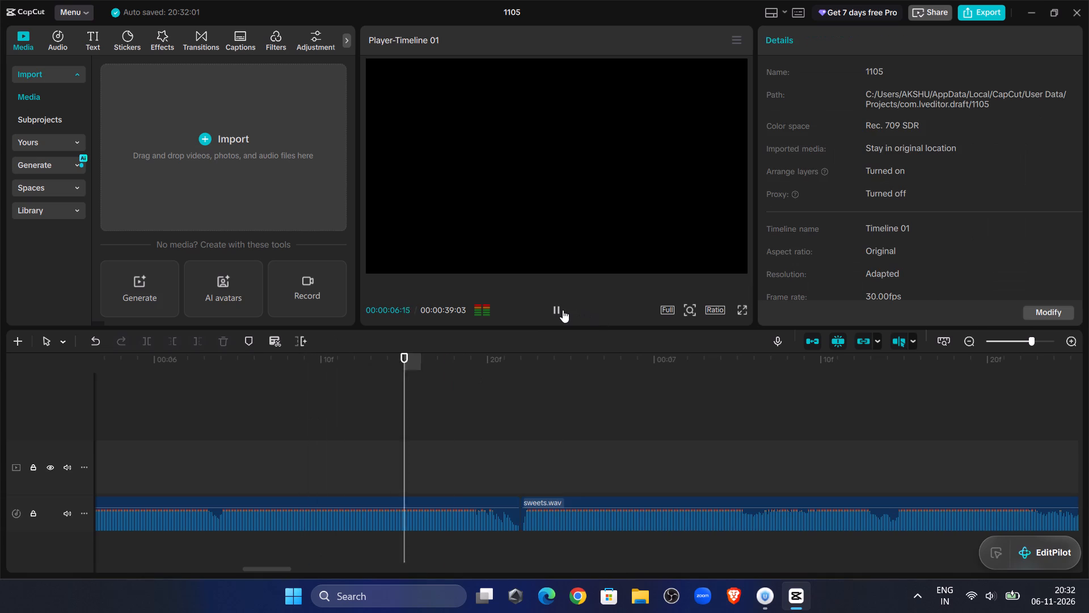
left_click(563, 310)
double_click(563, 310)
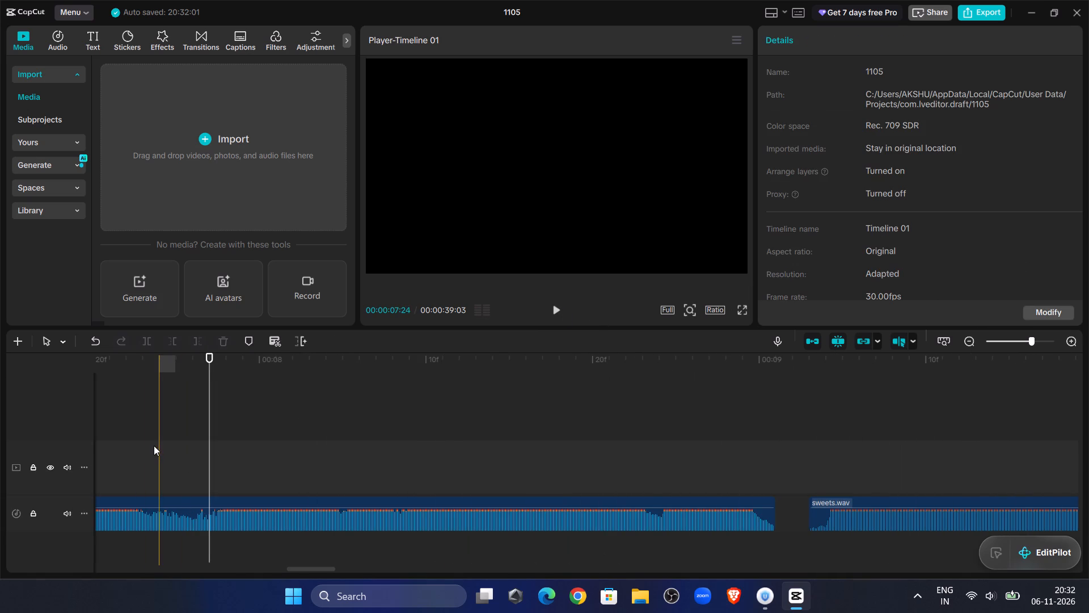
Select all sweets.wav clips after 00:00:09:01 and move them together back to that point to close the gap.
left_click(1003, 344)
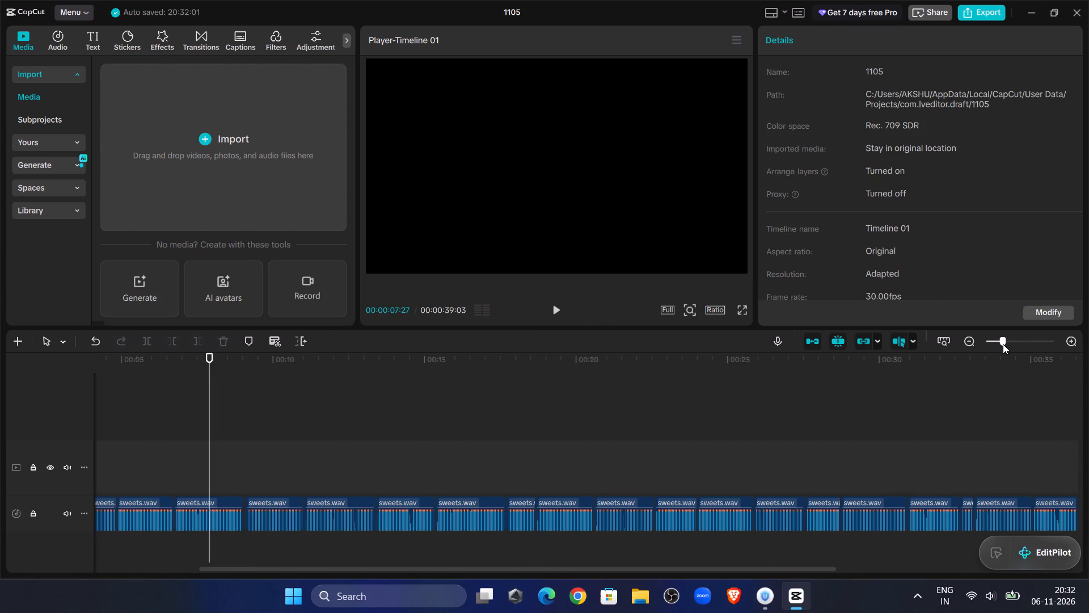
left_click(243, 433)
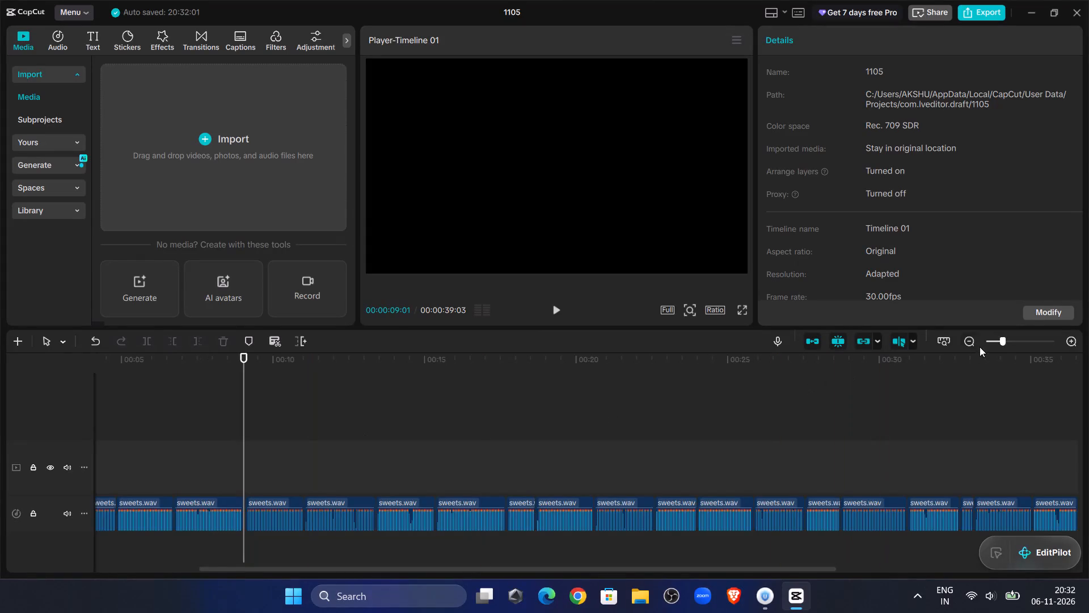
left_click(994, 338)
left_click_drag(416, 514, 192, 505)
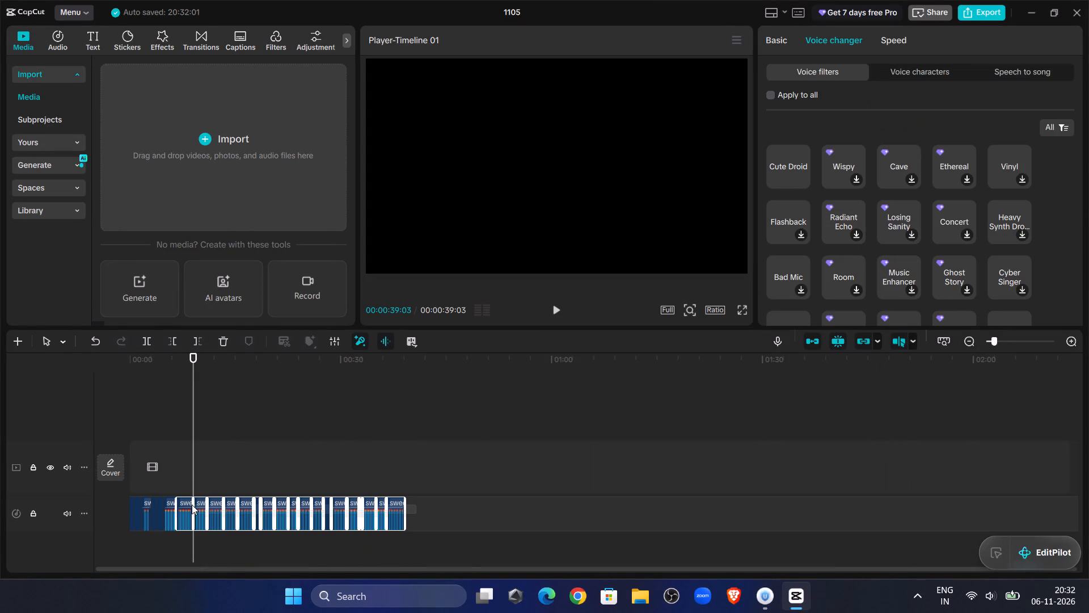
left_click_drag(192, 505, 205, 508)
left_click(1012, 342)
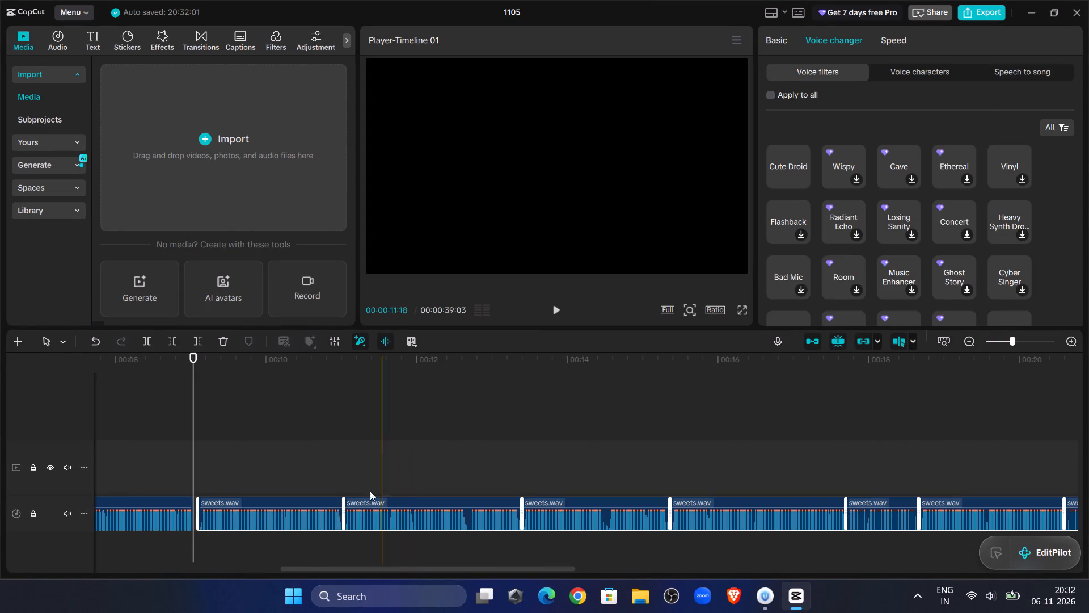
left_click_drag(306, 504, 302, 509)
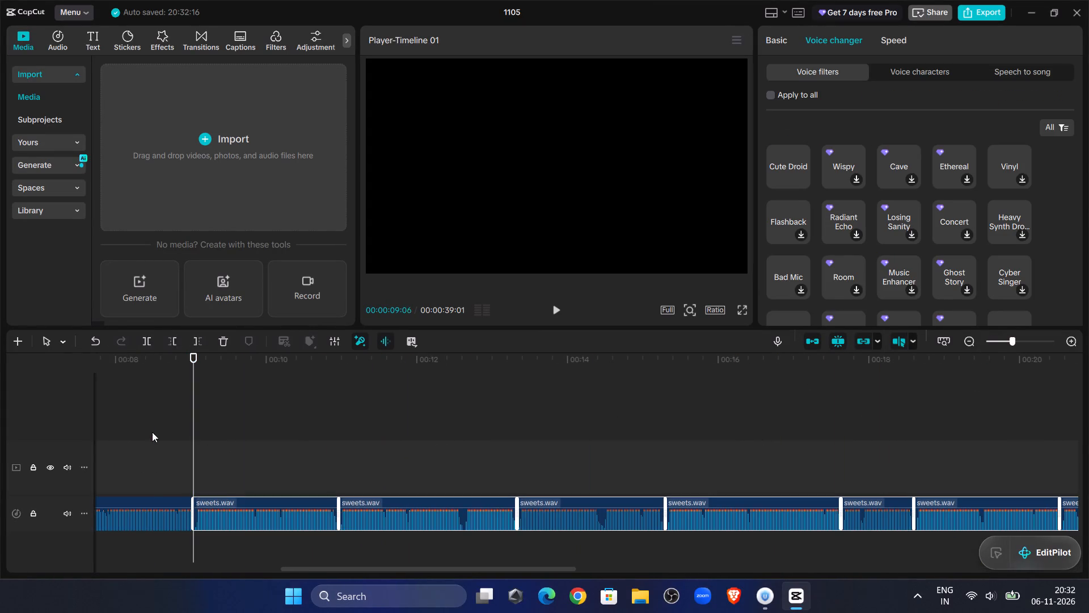
Deselect the clips and return the playhead to the start of the recording.
left_click(150, 425)
left_click_drag(150, 425, 0, 411)
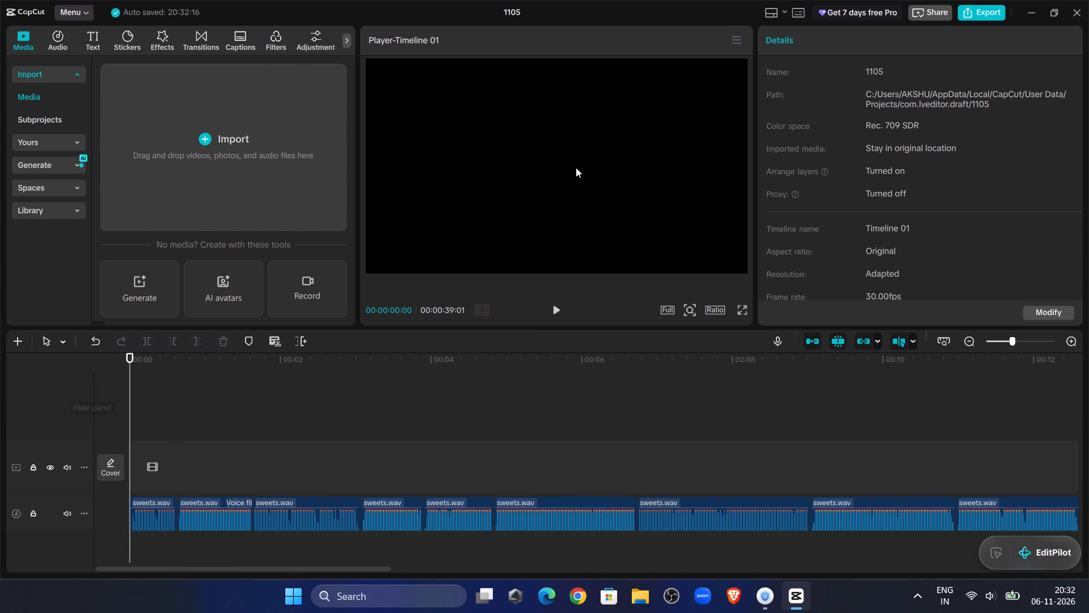
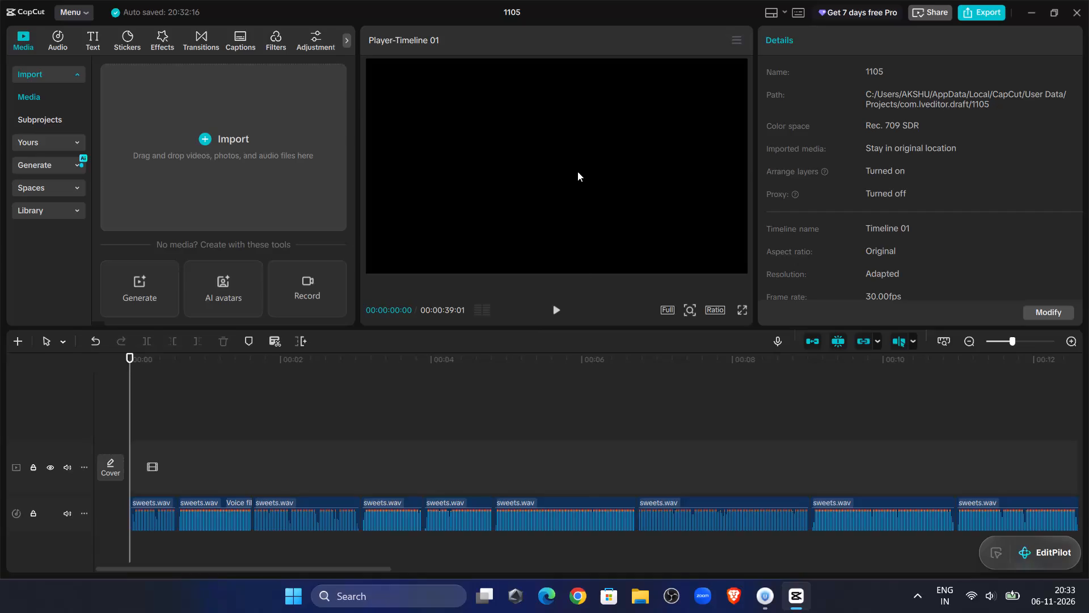
Play the opening of the recording and set the voice filter of the first two sweets.wav clips to Original.
left_click(555, 306)
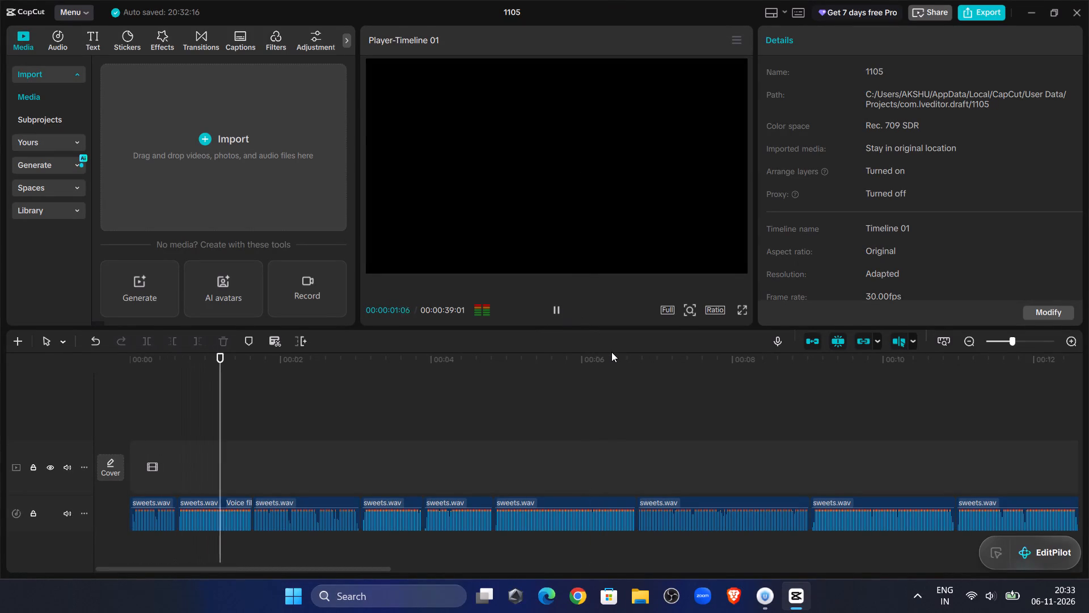
left_click(168, 513)
scroll(838, 187, "up", 4)
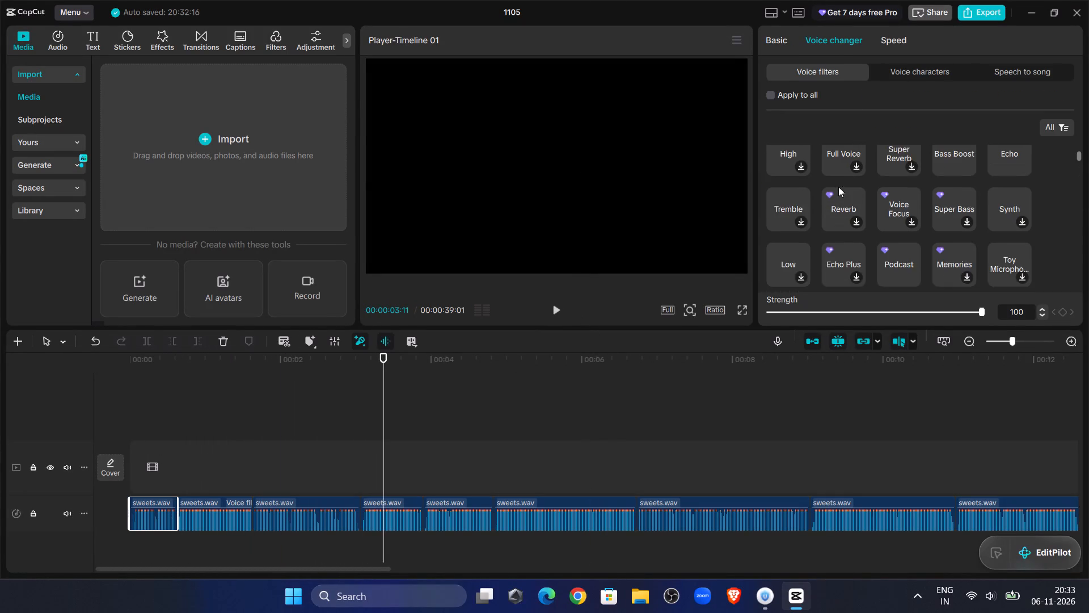
scroll(838, 187, "up", 10)
left_click(798, 174)
left_click(220, 520)
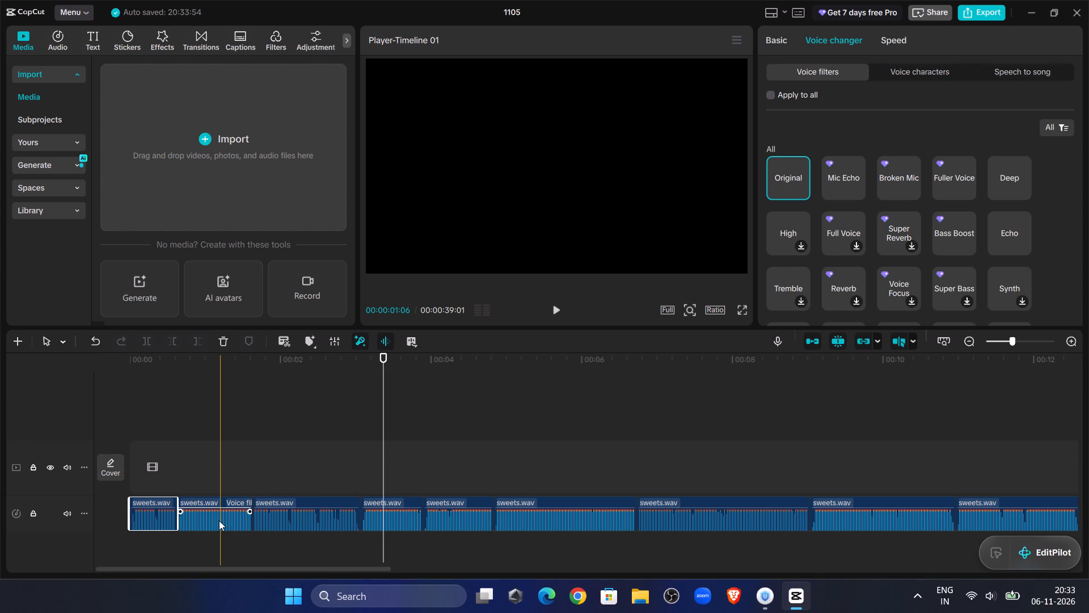
scroll(812, 204, "up", 12)
left_click(790, 178)
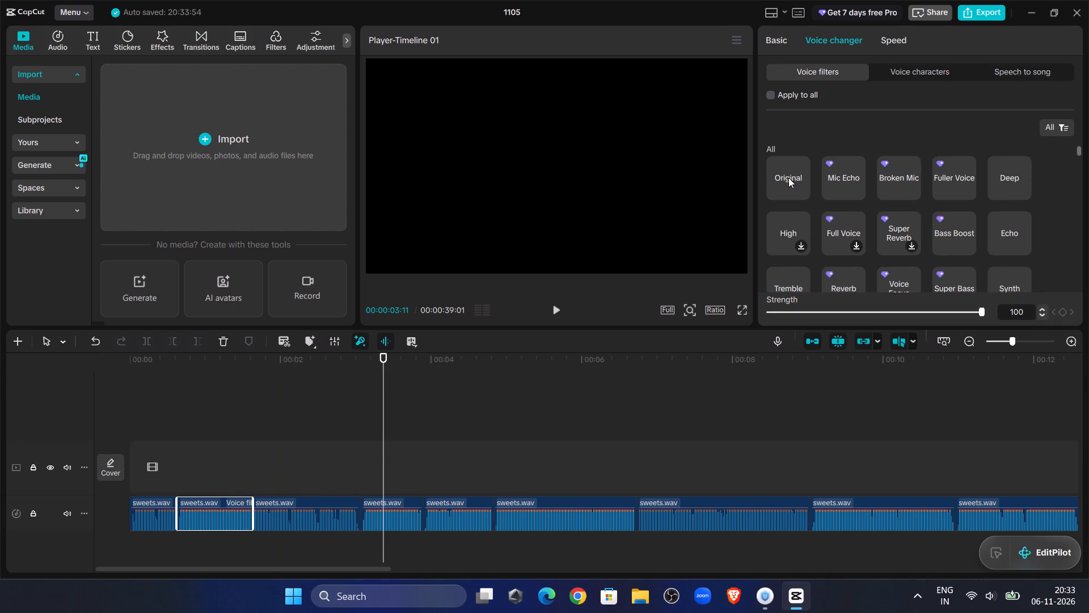
Play the recording from the start through about 00:00:24:03, replaying passages to check the takes and joins.
left_click(162, 401)
left_click_drag(162, 401, 42, 387)
left_click(559, 306)
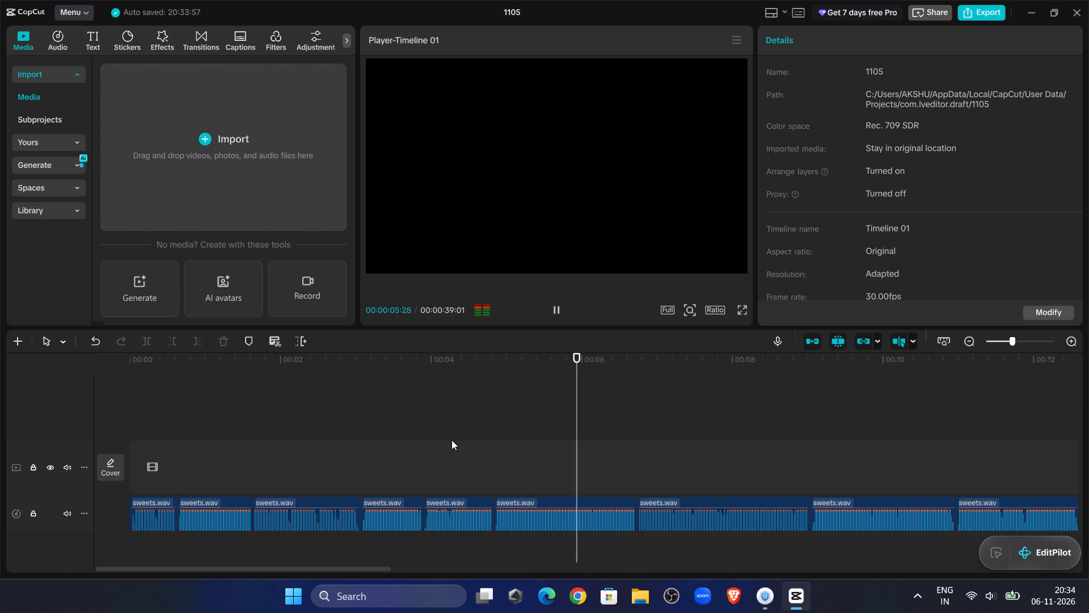
left_click(397, 406)
left_click(556, 310)
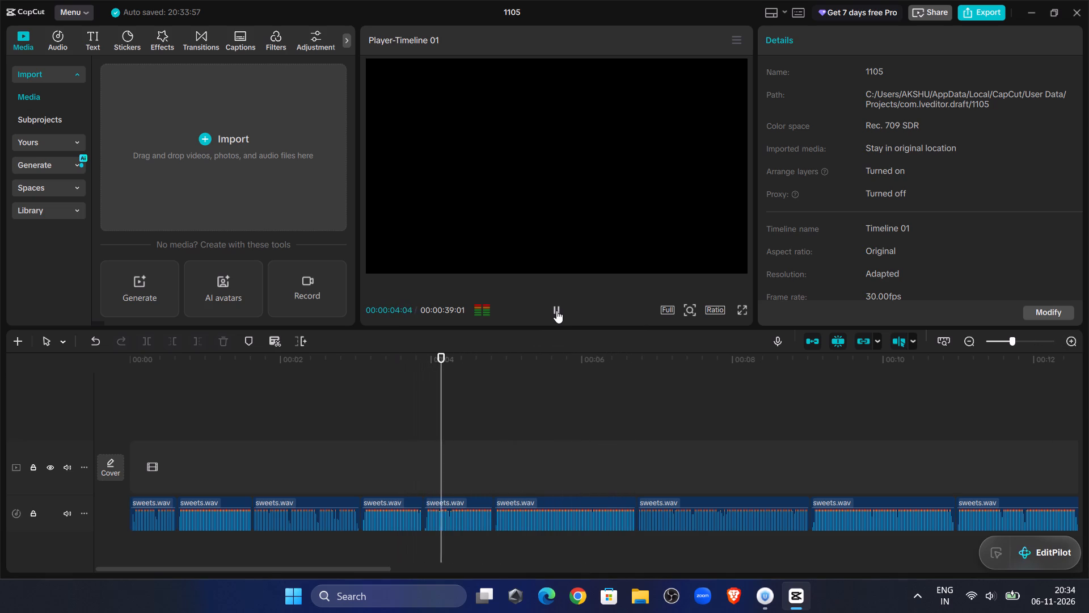
left_click(421, 431)
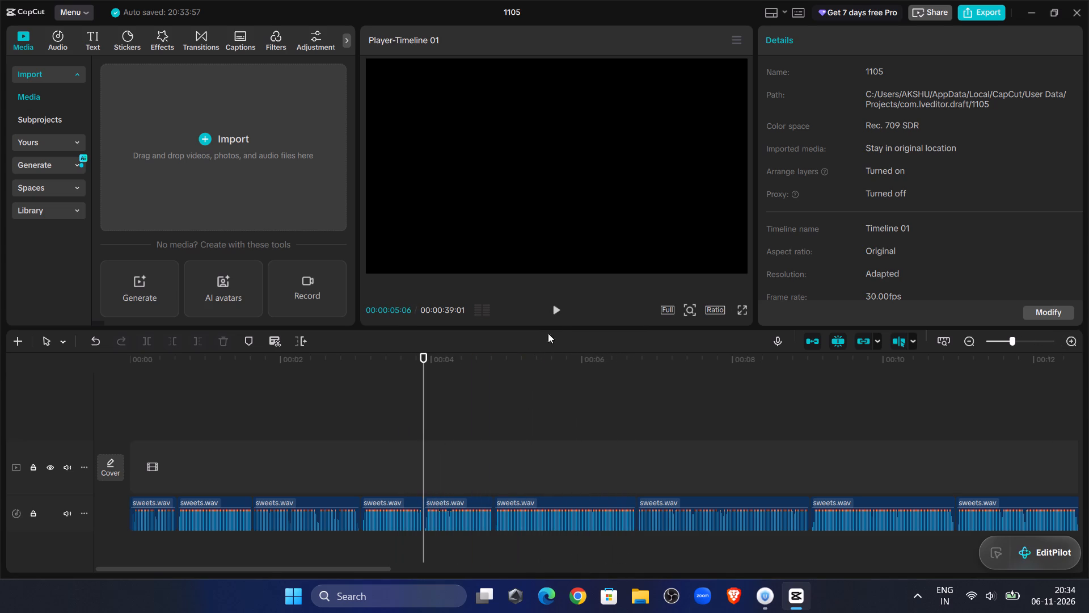
left_click(548, 311)
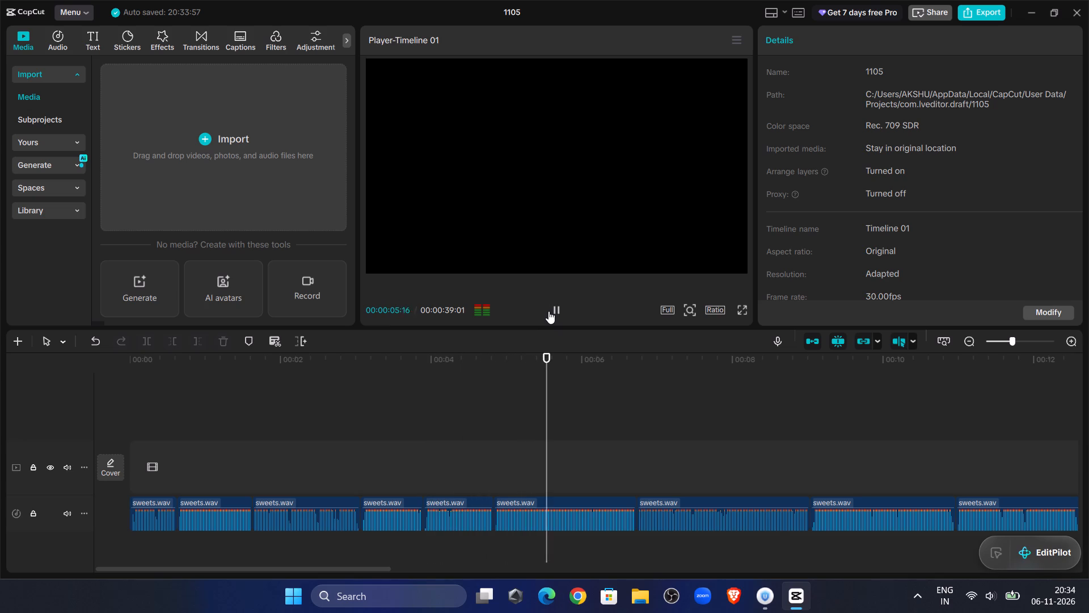
left_click(559, 316)
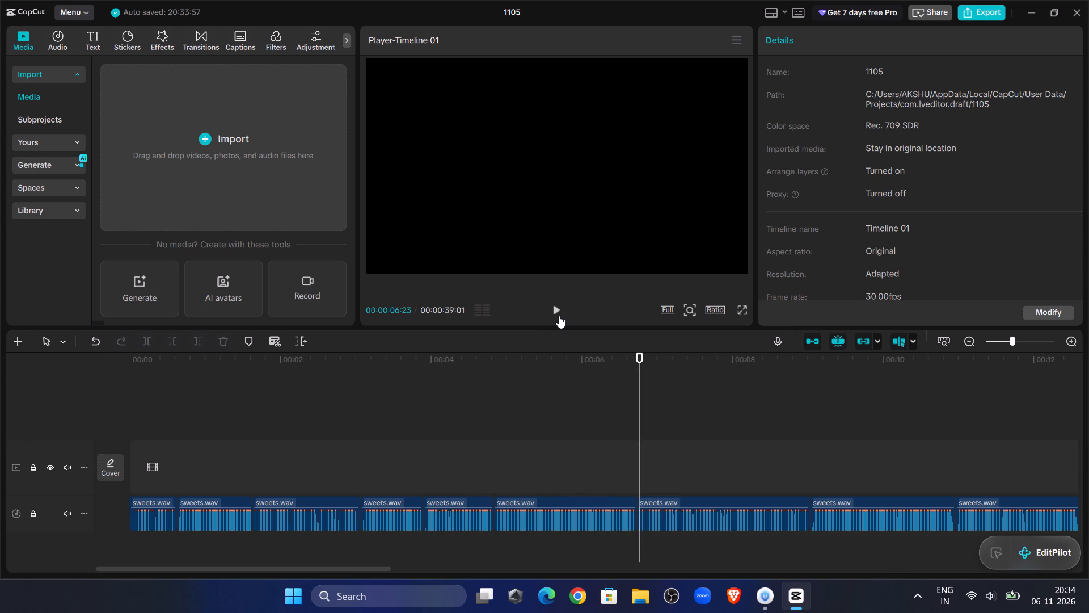
left_click(359, 430)
left_click(559, 314)
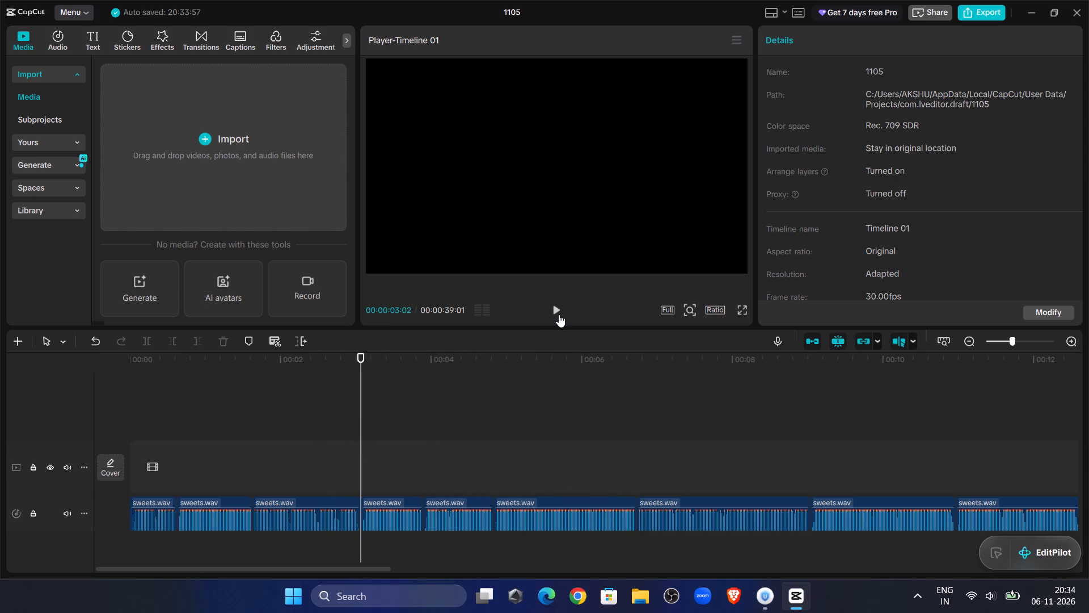
left_click(250, 446)
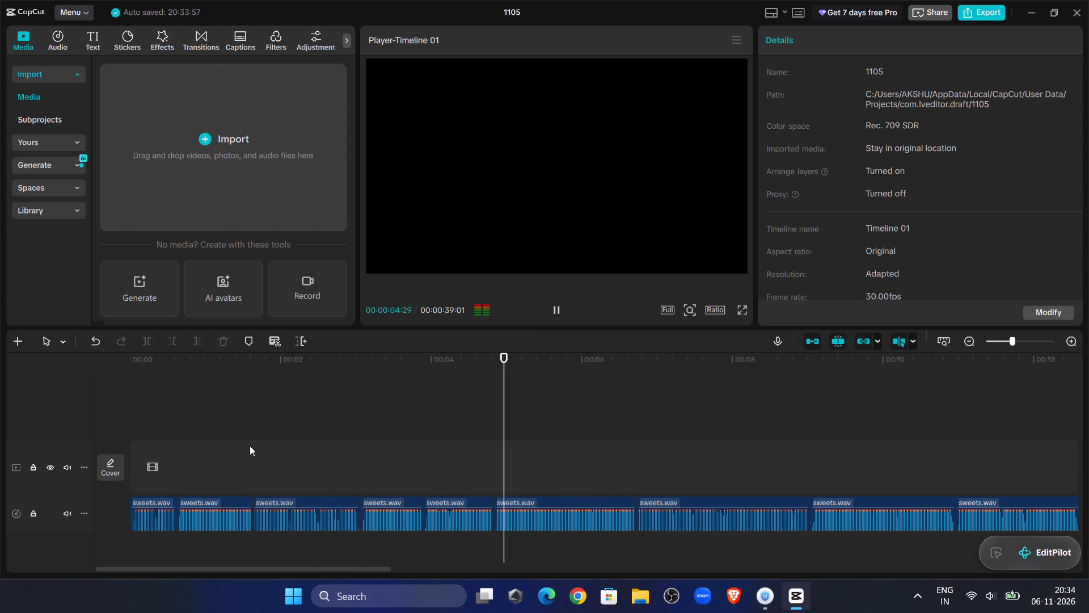
left_click(544, 319)
left_click(559, 314)
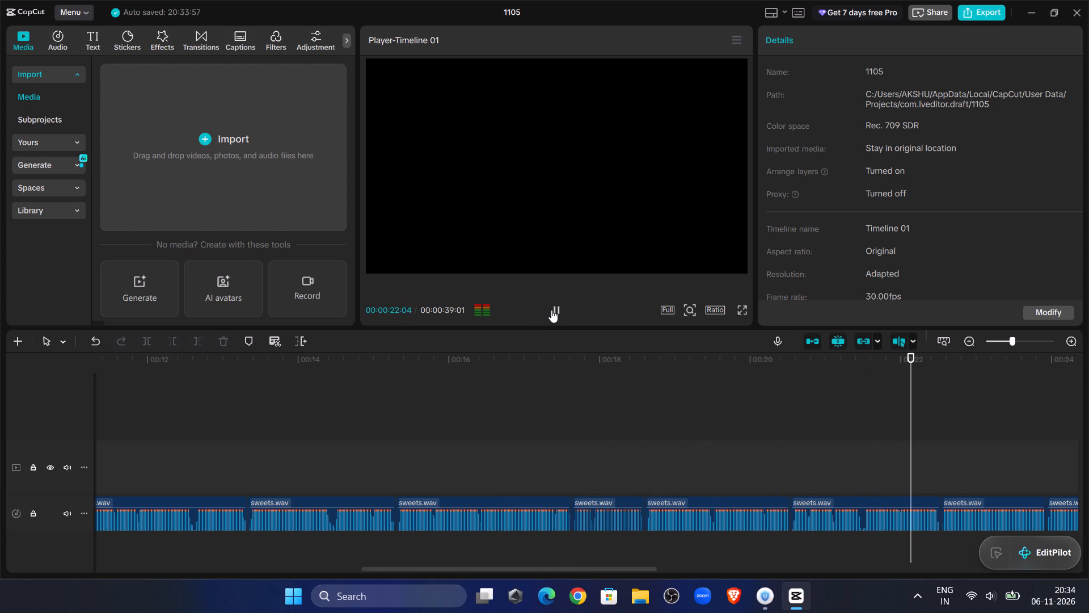
left_click(551, 310)
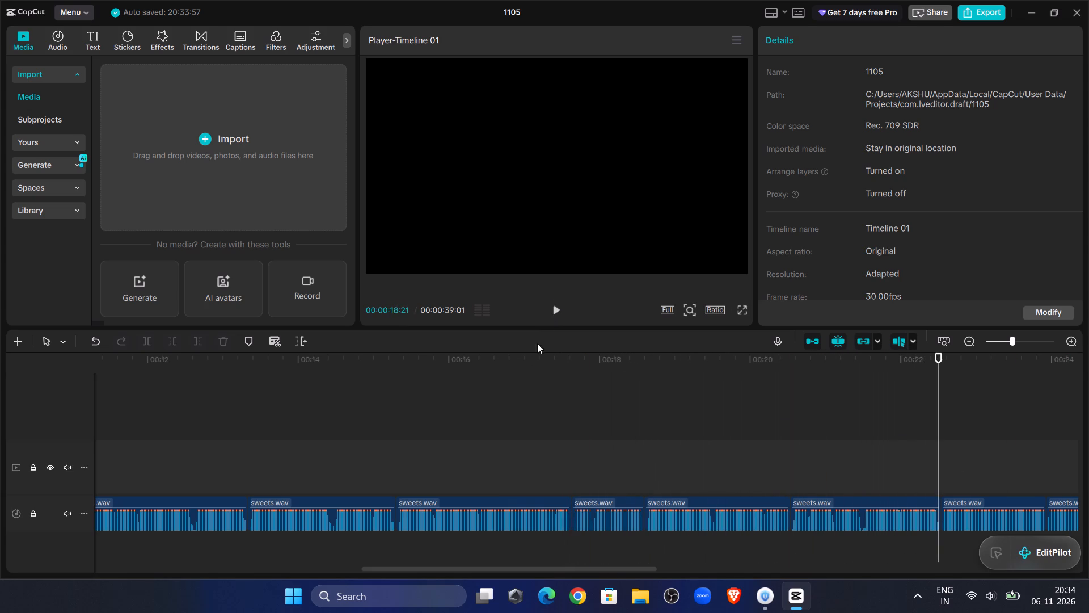
left_click(547, 312)
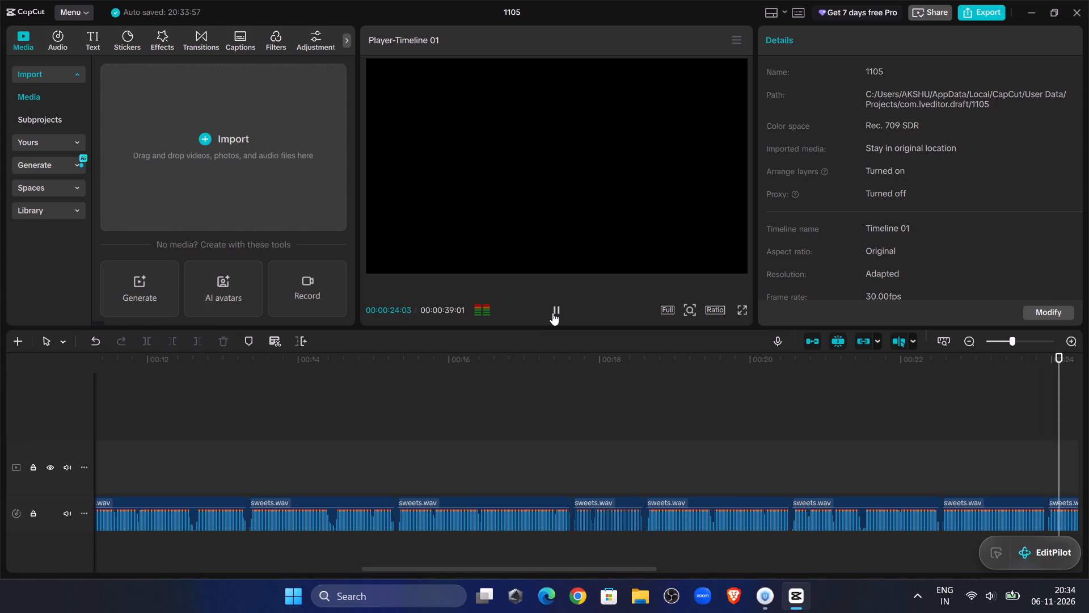
Delete the sweets.wav clip running from about 00:00:22:16 to 00:00:23:28.
left_click(158, 448)
left_click_drag(158, 448, 81, 430)
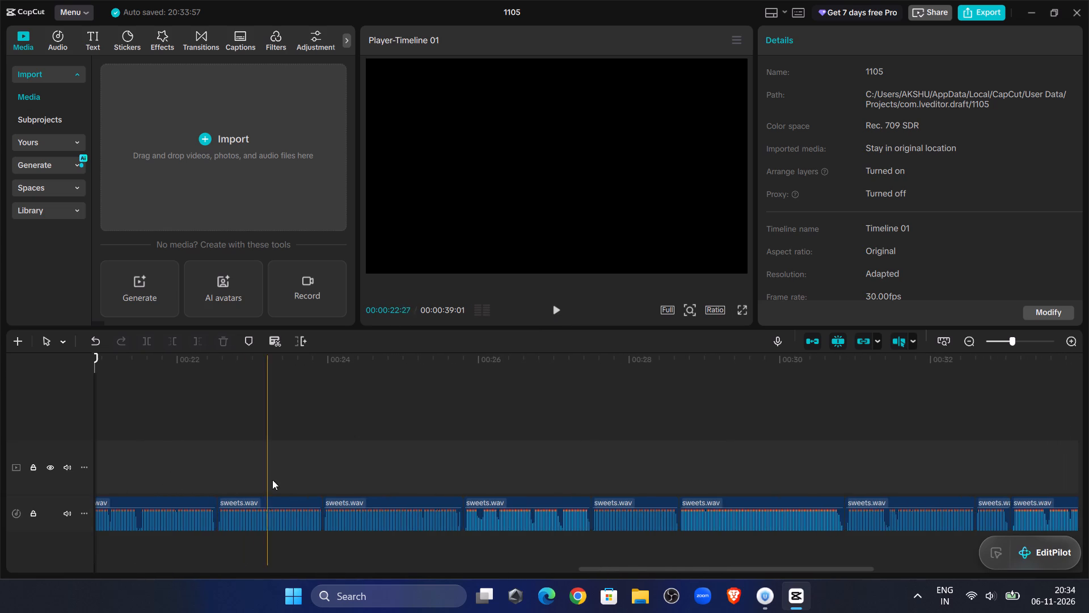
left_click(266, 502)
key("Delete")
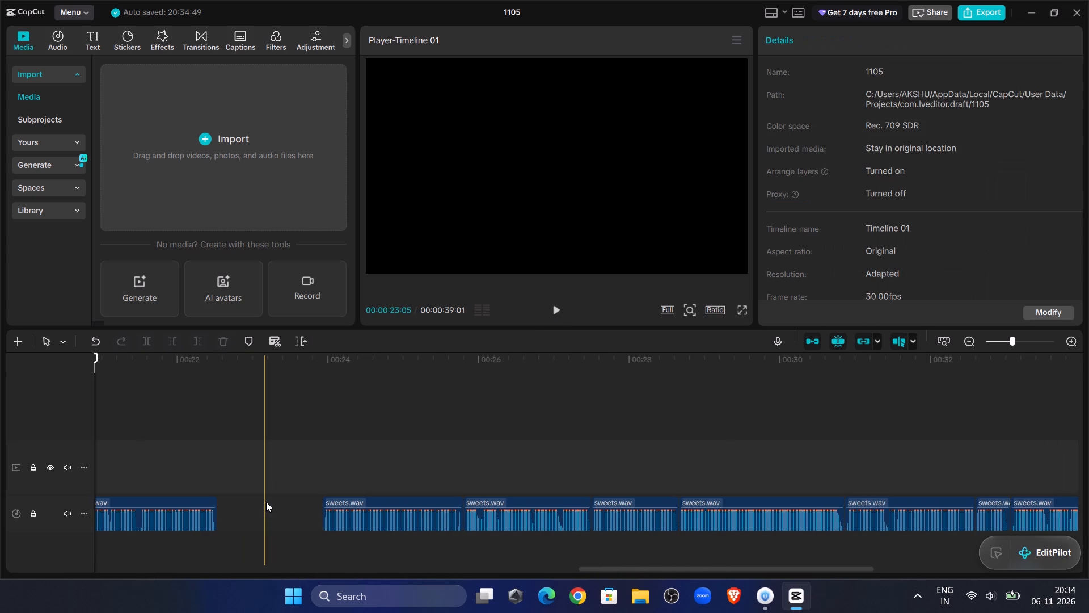
Move the following sweets.wav clip back to about 00:00:22:16 to close the gap, and play across the join.
left_click(214, 466)
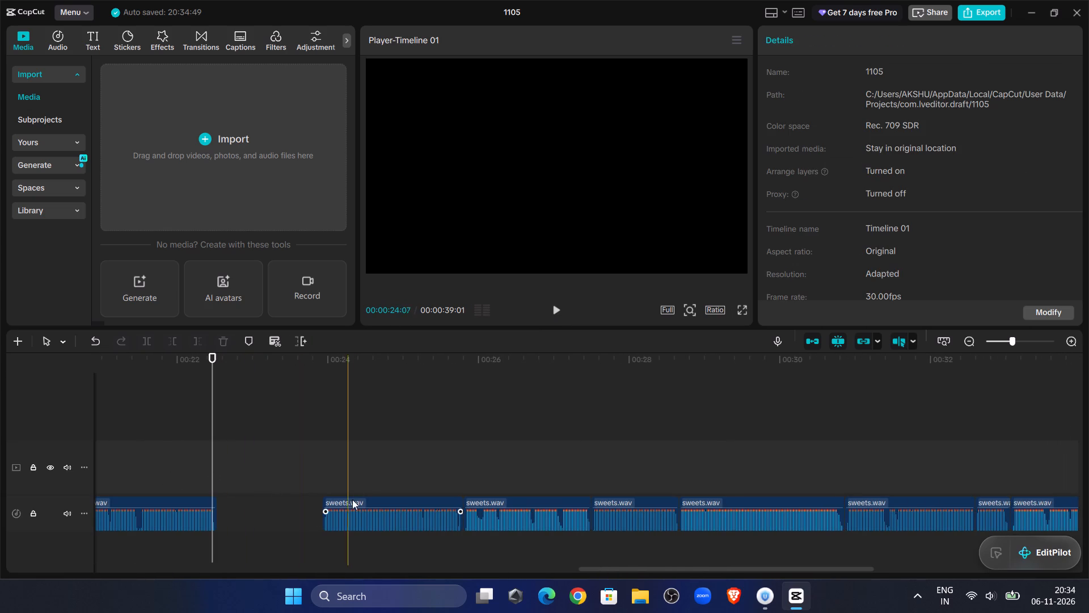
left_click(361, 493)
left_click(363, 497)
left_click_drag(367, 503, 263, 512)
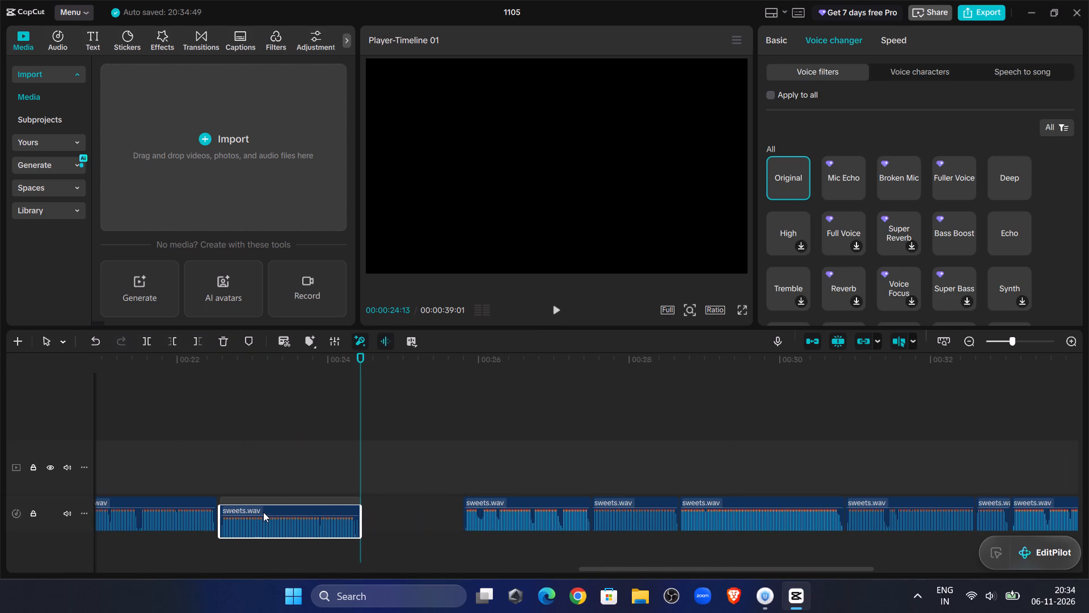
left_click_drag(263, 512, 258, 509)
left_click(156, 422)
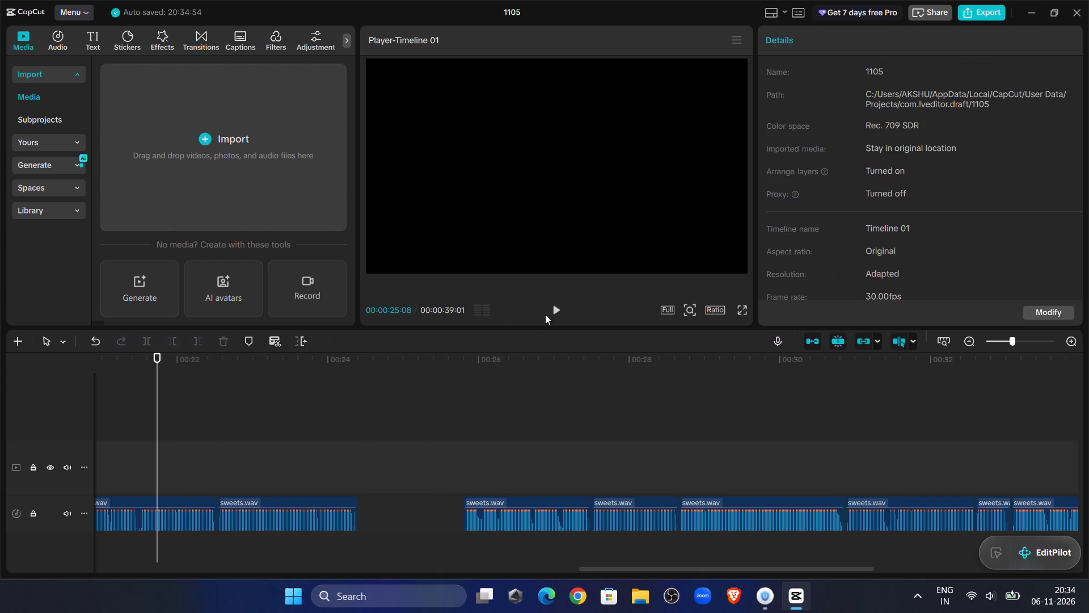
left_click(552, 314)
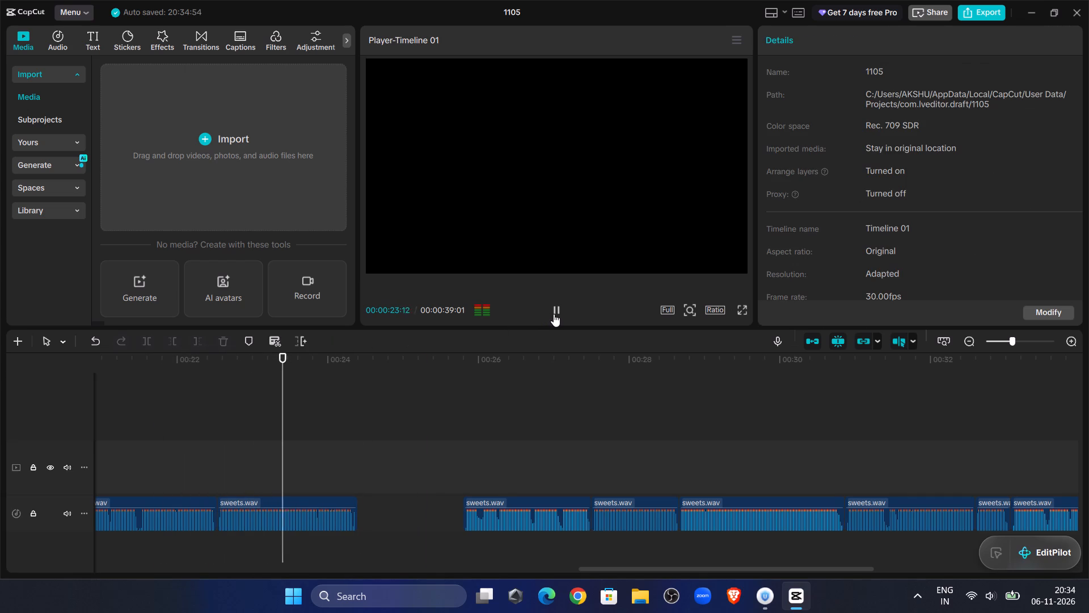
left_click(554, 314)
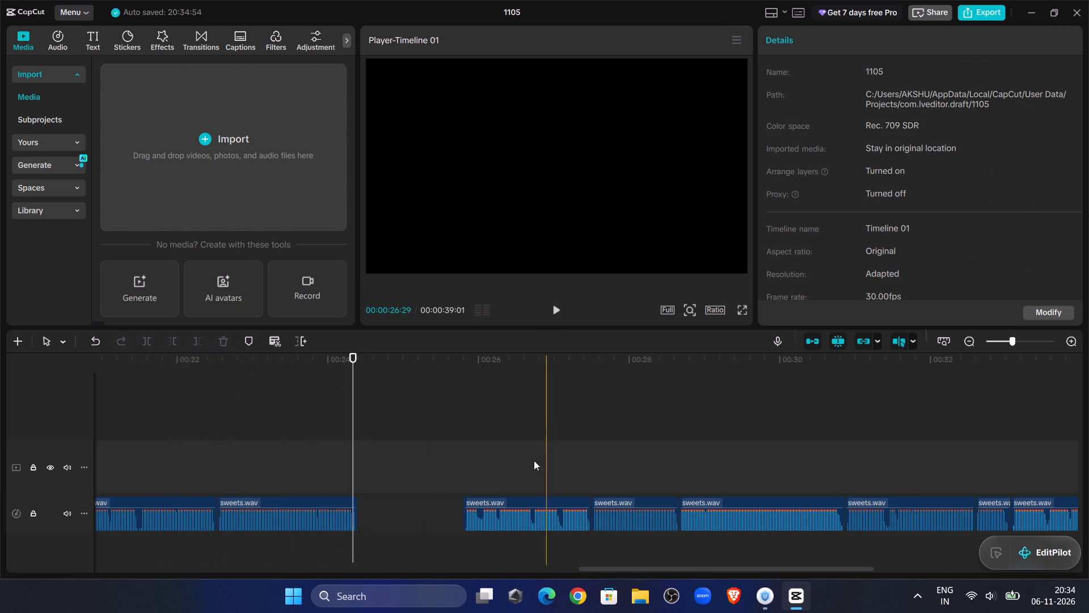
Move the next sweets.wav clip back on the same audio track to about 00:00:24:11, and play on from the join.
left_click(517, 502)
left_click_drag(517, 502, 408, 506)
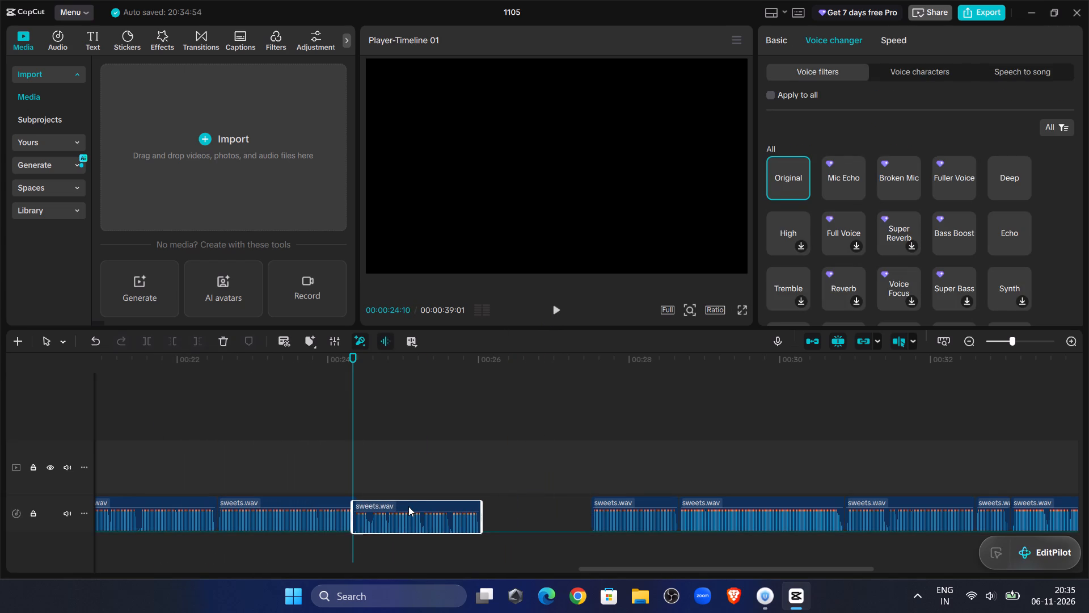
left_click_drag(408, 506, 408, 508)
left_click_drag(408, 503, 408, 490)
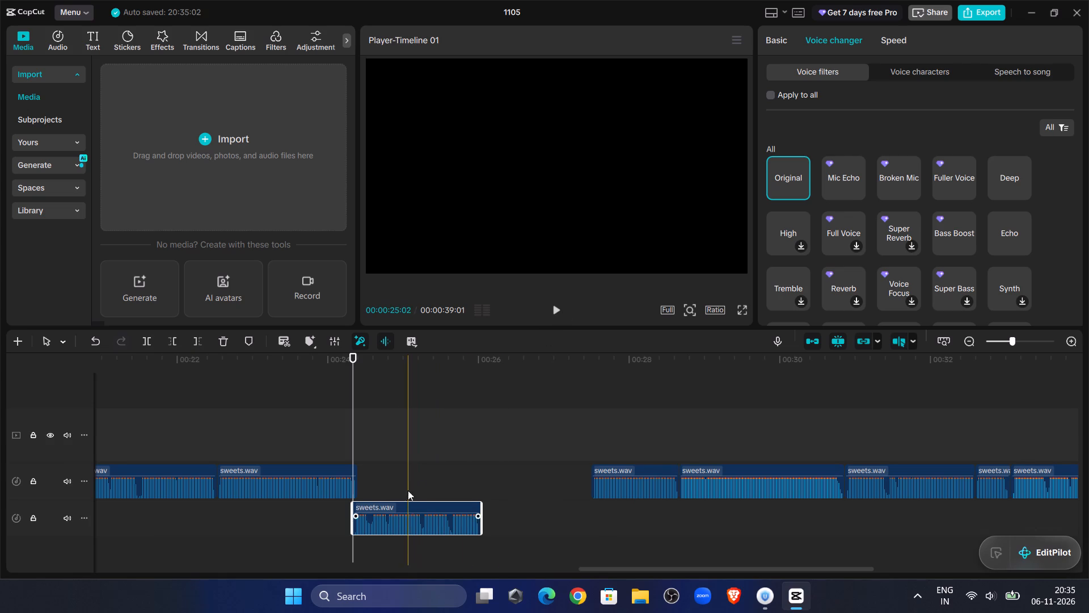
left_click_drag(408, 490, 415, 476)
left_click(555, 309)
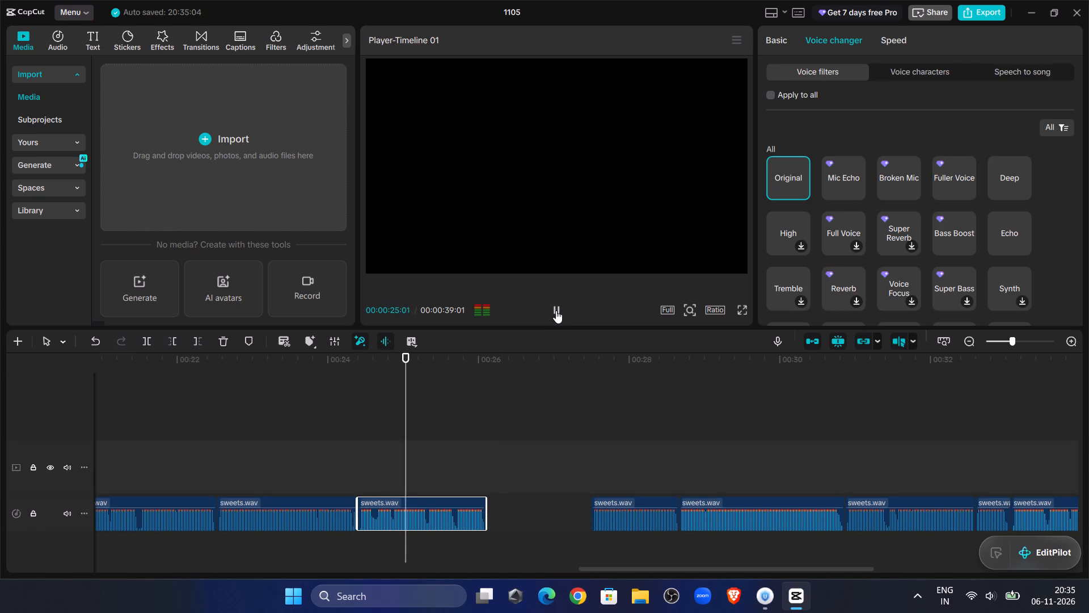
Select all remaining sweets.wav clips after the gap and move them together back to about 00:00:26:03.
left_click(999, 339)
left_click_drag(821, 513, 619, 505)
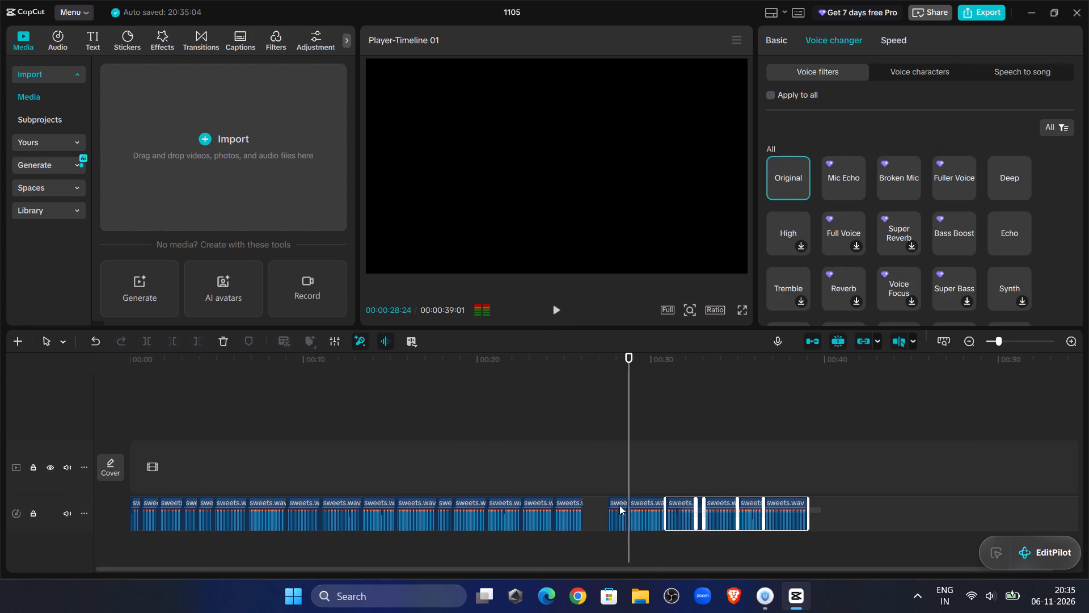
left_click_drag(619, 505, 616, 505)
left_click_drag(783, 501, 765, 499)
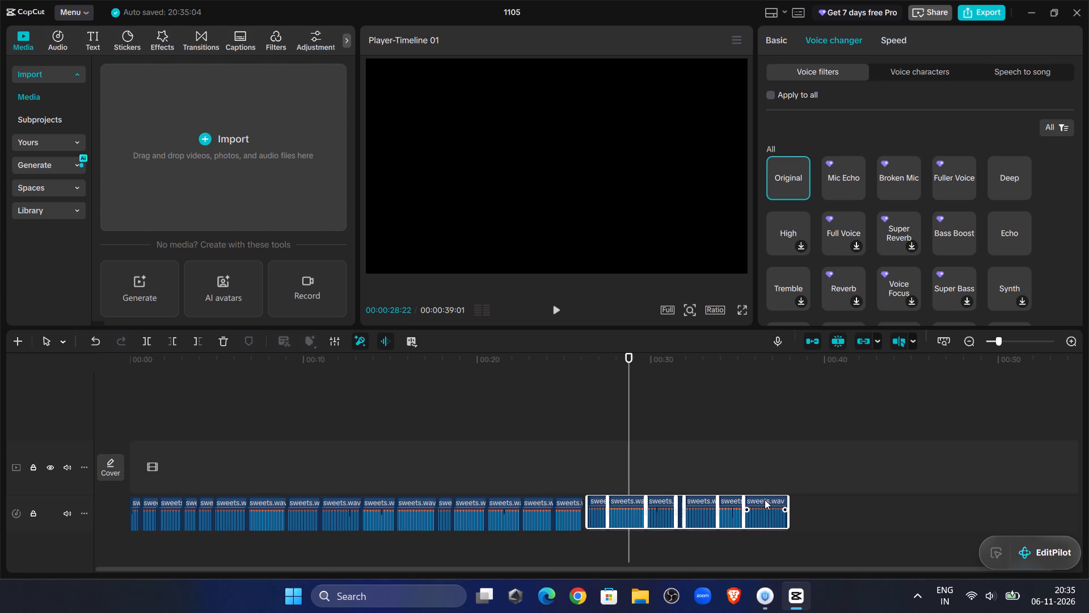
left_click_drag(765, 499, 761, 503)
Play the recording from about 00:00:24:22 to 00:00:35:04 to check the closing takes and joins.
left_click(559, 426)
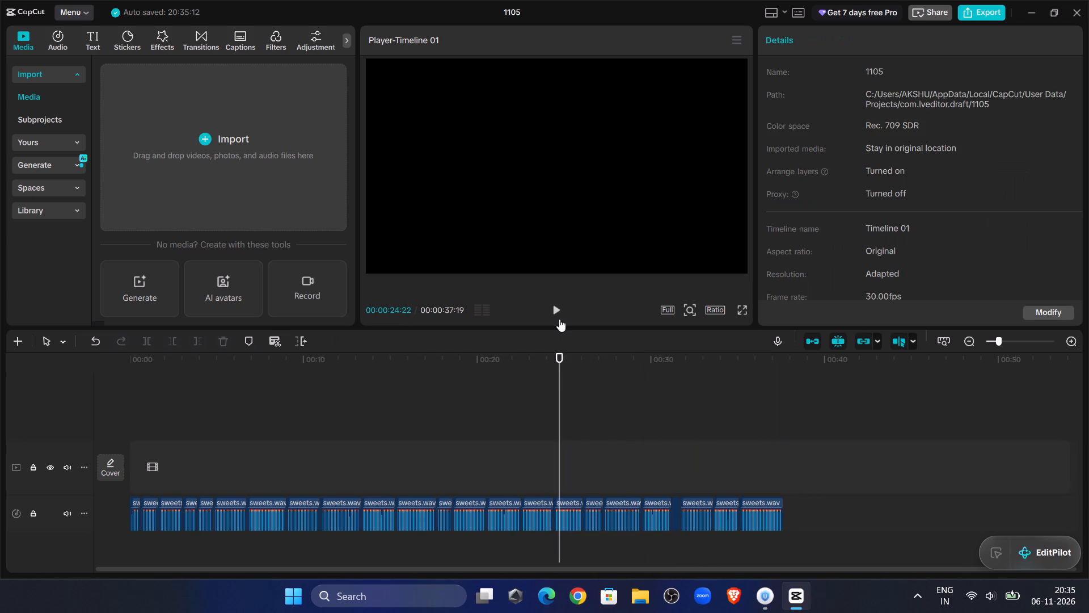
left_click(559, 319)
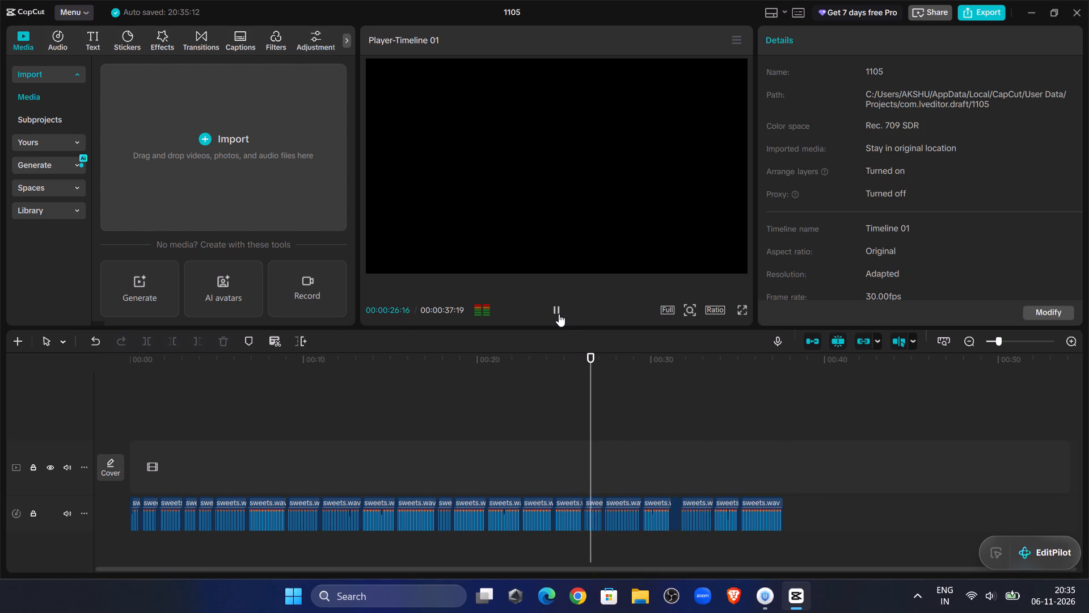
left_click(559, 314)
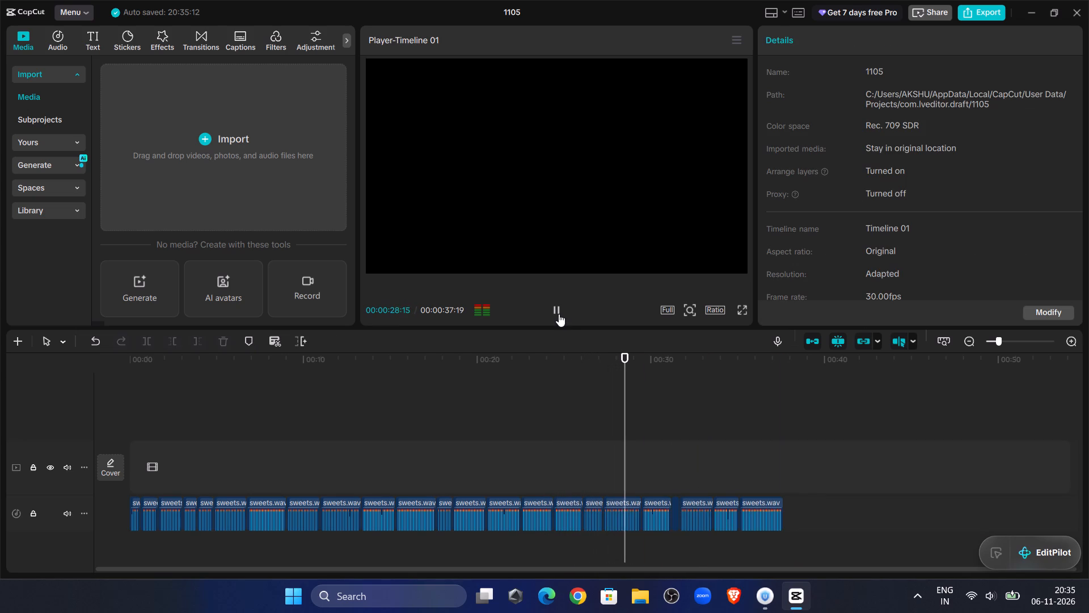
left_click(559, 314)
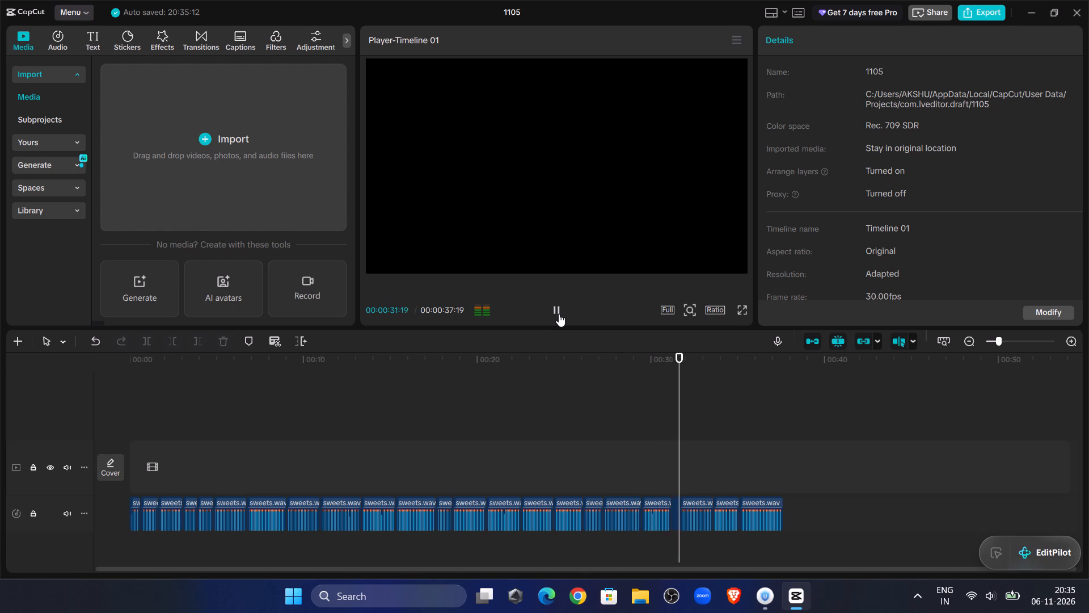
left_click(559, 314)
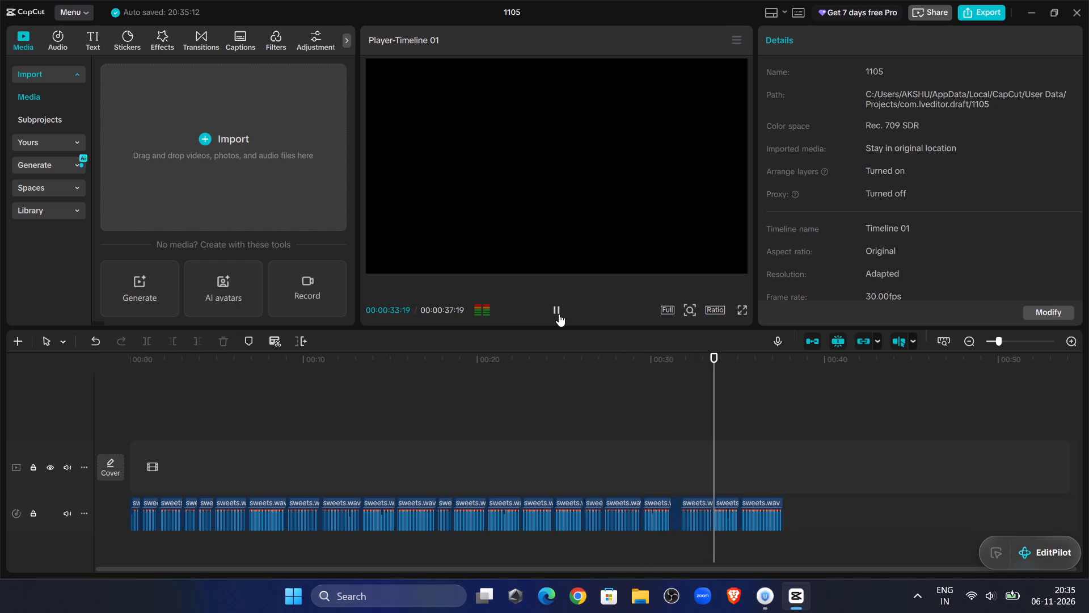
left_click(559, 314)
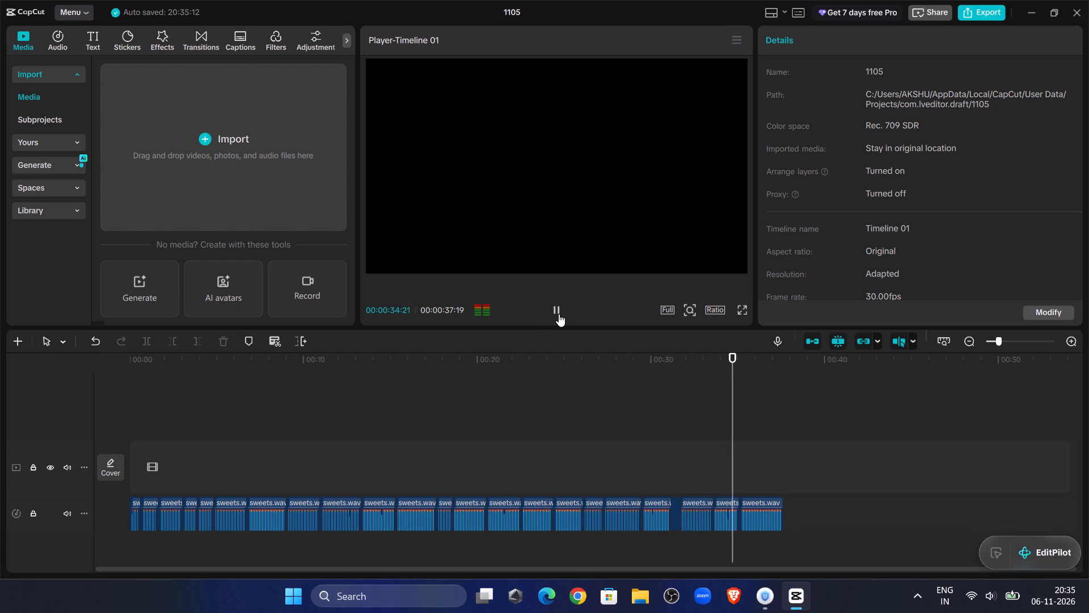
left_click(559, 314)
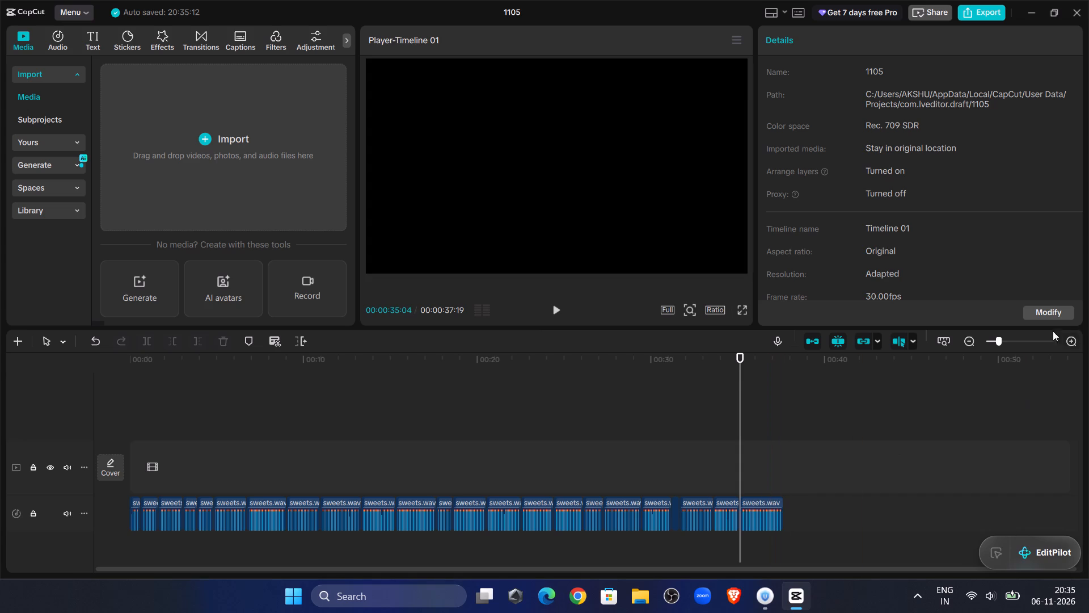
Delete the last sweets.wav clip, which starts at about 00:00:35:04.
left_click(1017, 341)
left_click(796, 513)
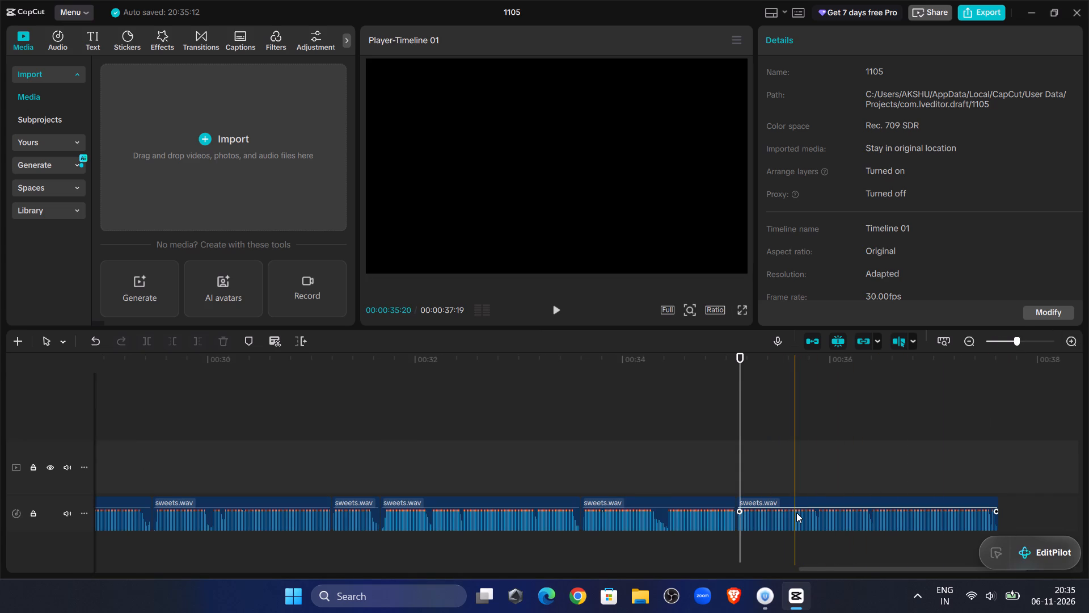
key("Delete")
left_click(738, 426)
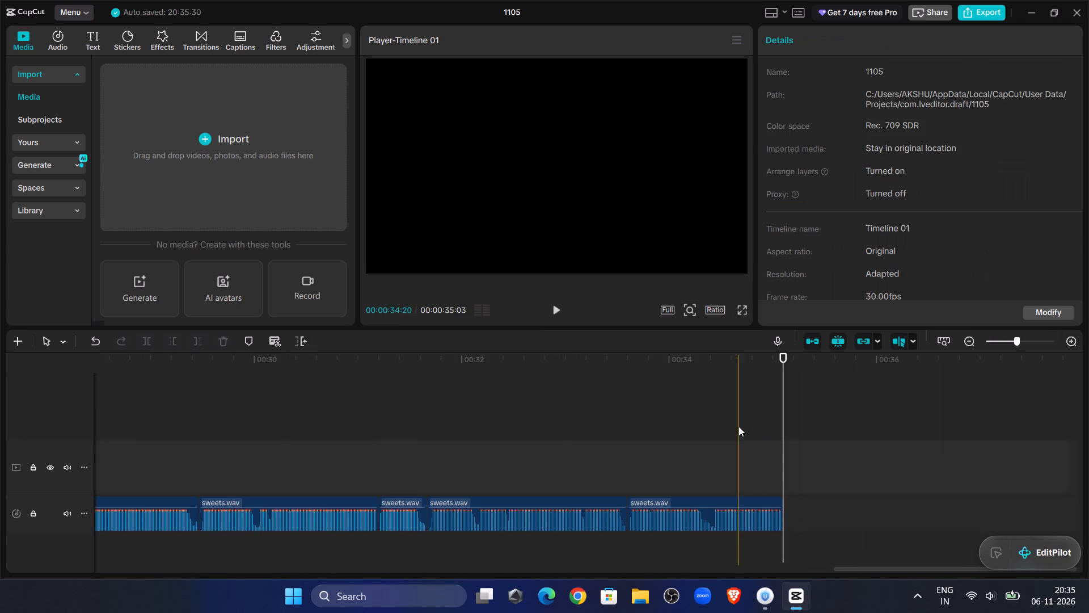
Return to the start of the timeline and play the opening sweets.wav clips from 00:00:00:00 to about 00:00:01:20.
left_click(557, 318)
left_click(557, 314)
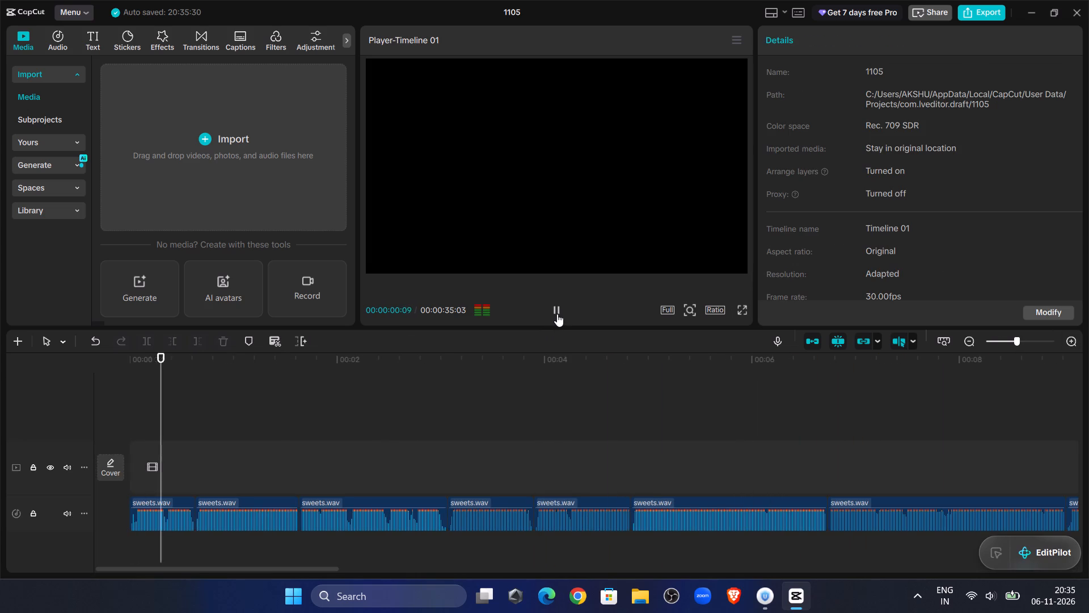
left_click(176, 417)
left_click_drag(176, 417, 45, 416)
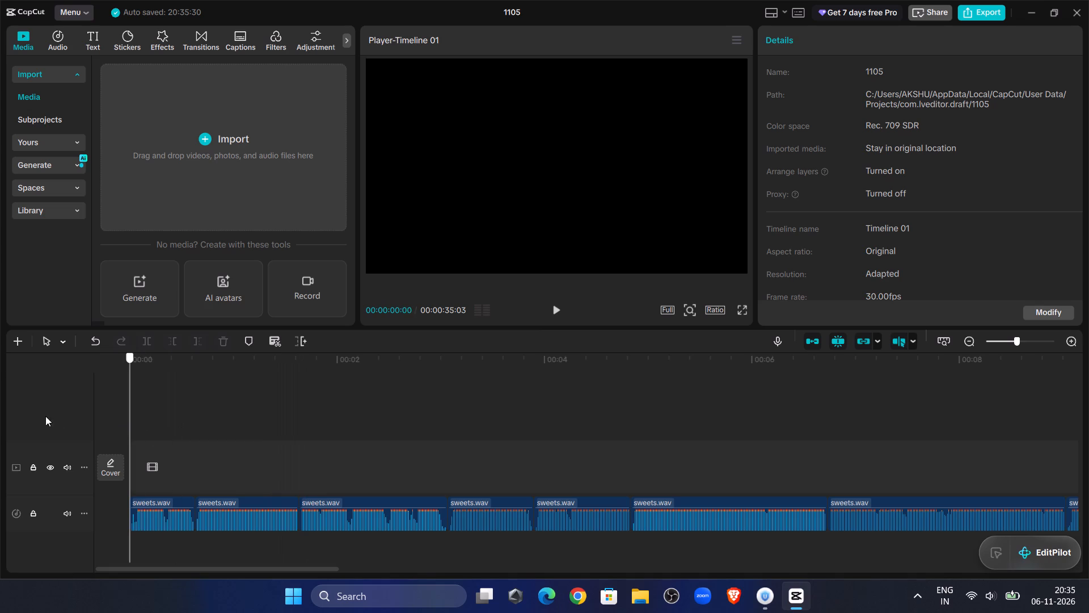
left_click_drag(45, 416, 42, 415)
left_click(541, 390)
left_click_drag(541, 390, 783, 397)
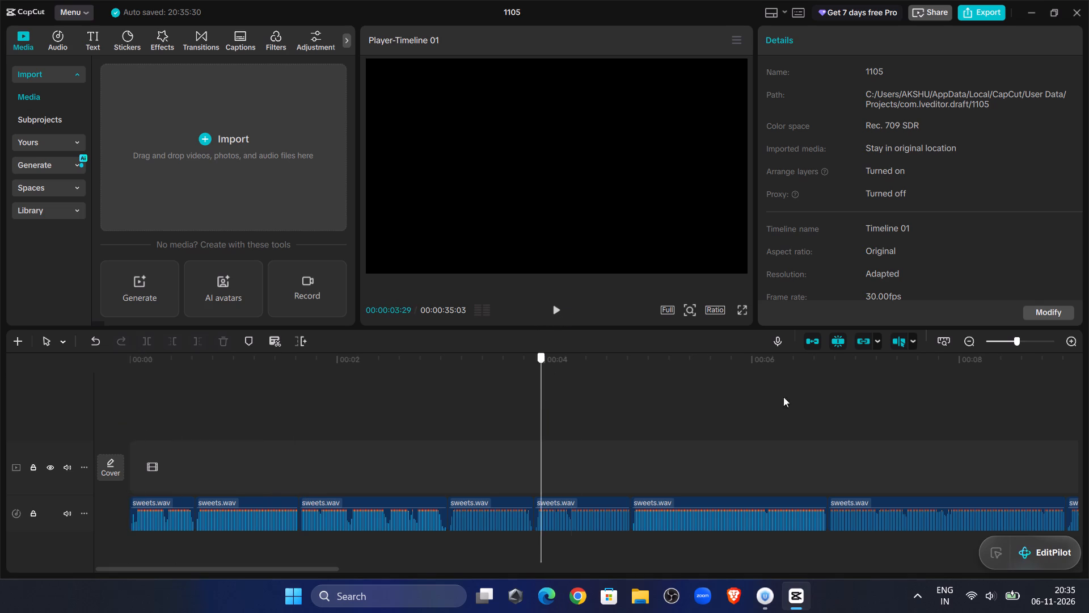
left_click_drag(783, 397, 0, 411)
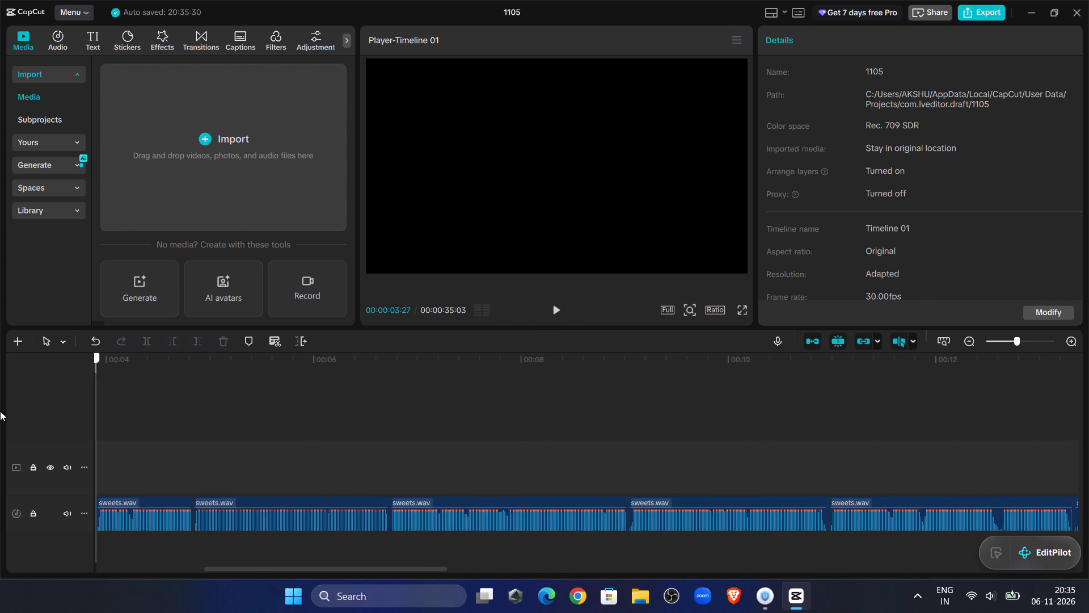
left_click_drag(0, 411, 0, 426)
left_click(567, 308)
left_click(568, 312)
left_click(562, 312)
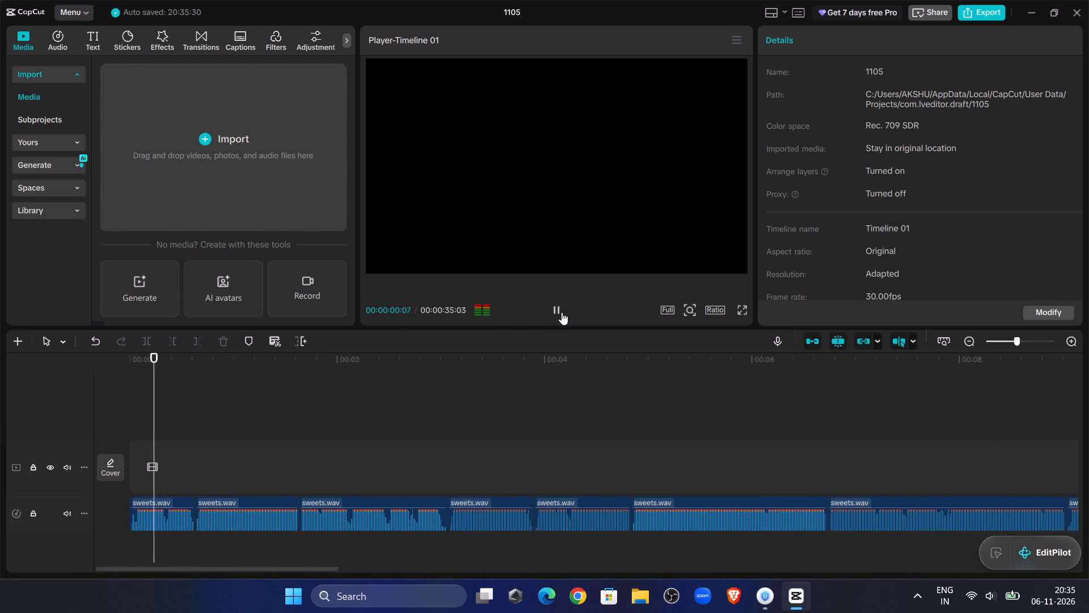
left_click(555, 310)
left_click(555, 310)
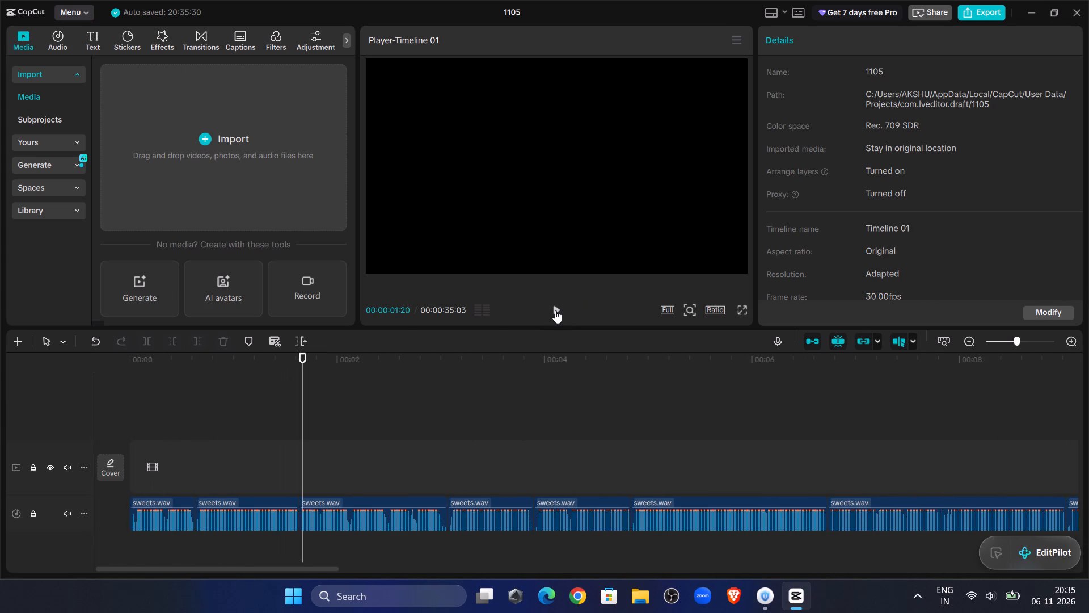
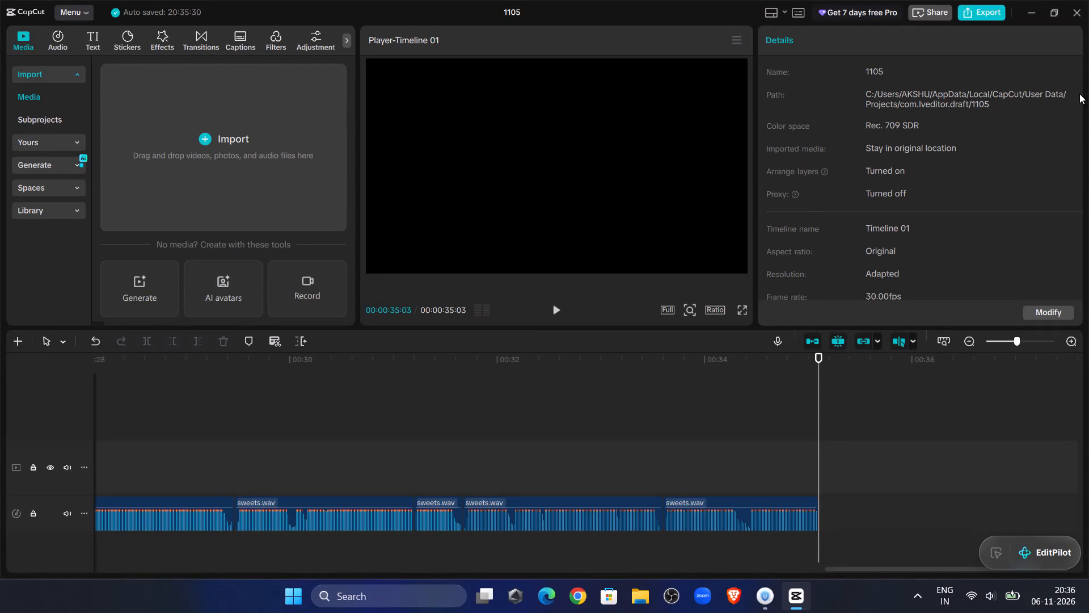
Close project 1105 and return to the CapCut home screen.
left_click(1070, 15)
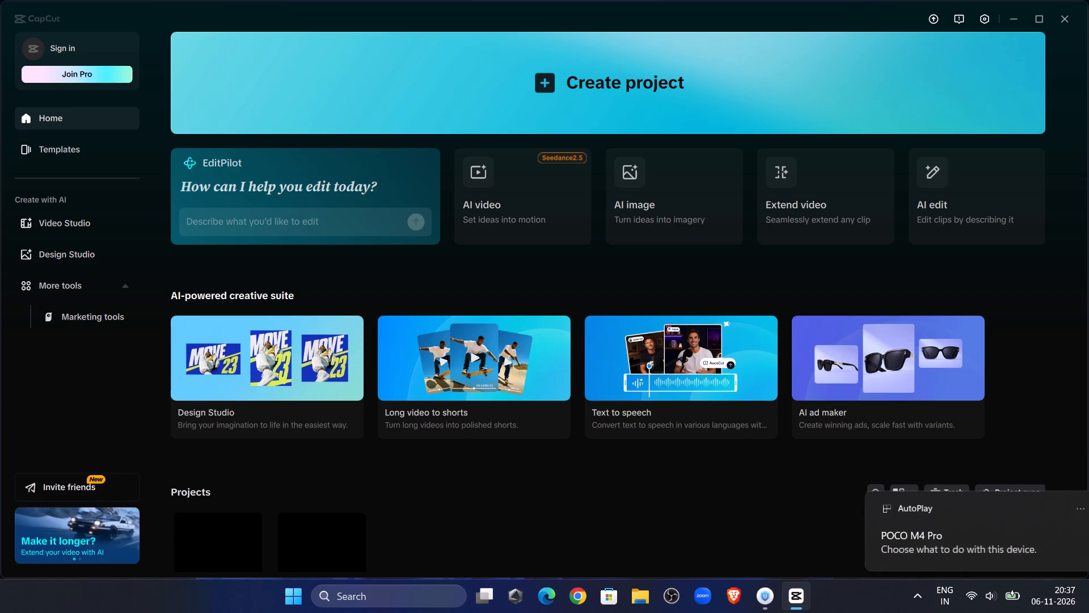
Switch to File Explorer and cut "last minute diy for diwali.wav" from the POCO M4 Pro's Music > RecForge folder.
left_click(1014, 22)
left_click(637, 606)
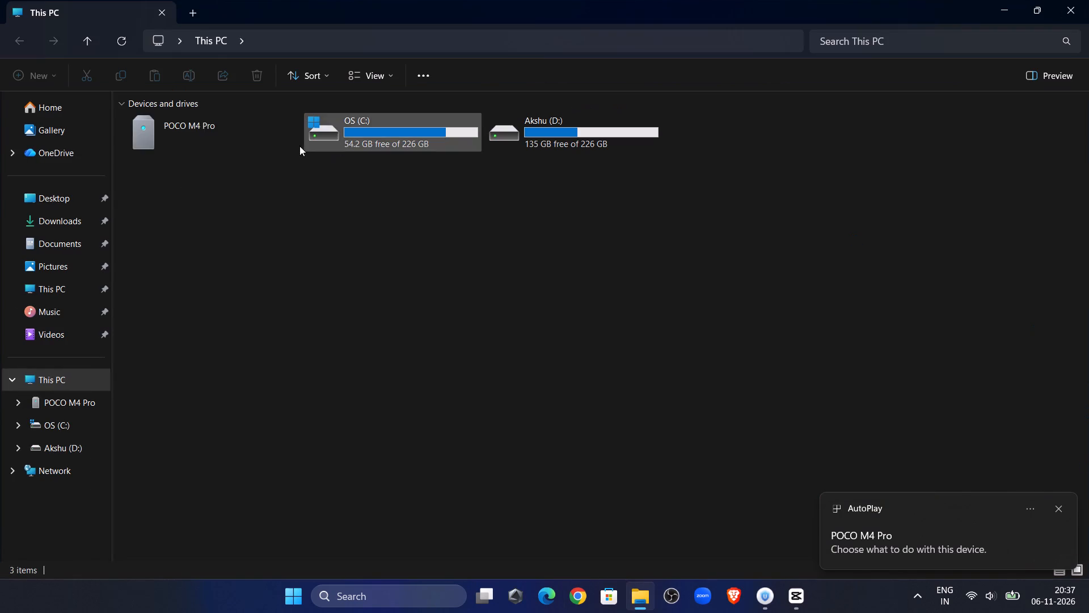
double_click(242, 143)
double_click(233, 128)
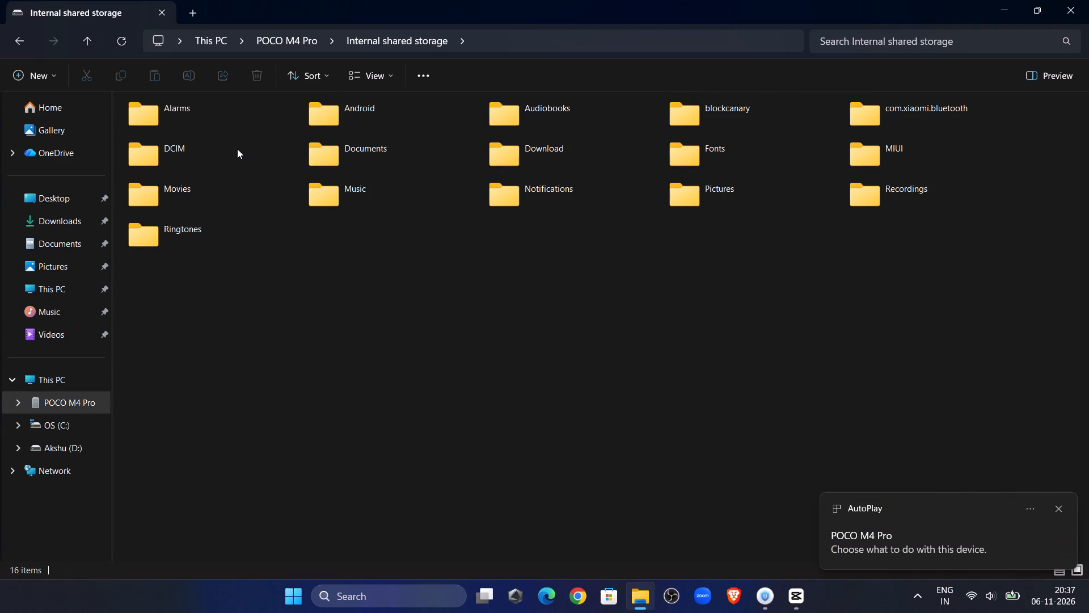
double_click(242, 188)
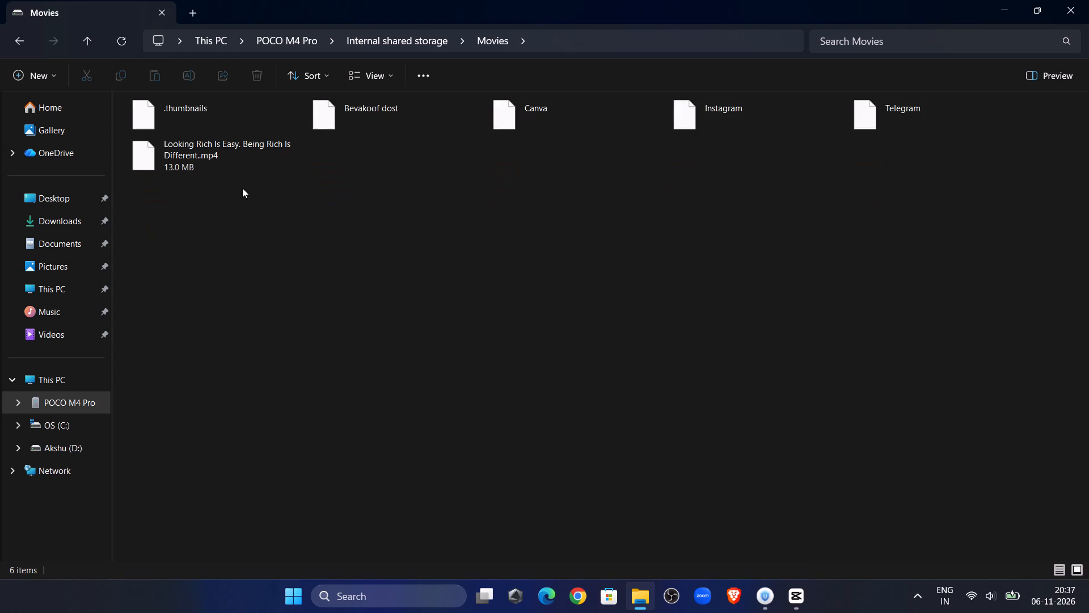
left_click(13, 32)
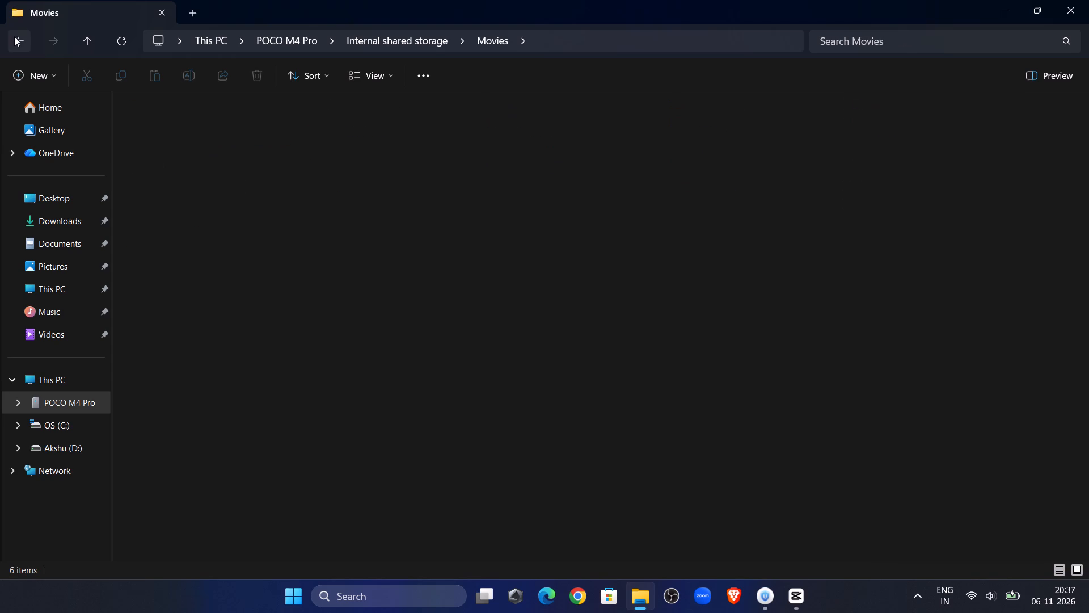
double_click(390, 195)
double_click(531, 111)
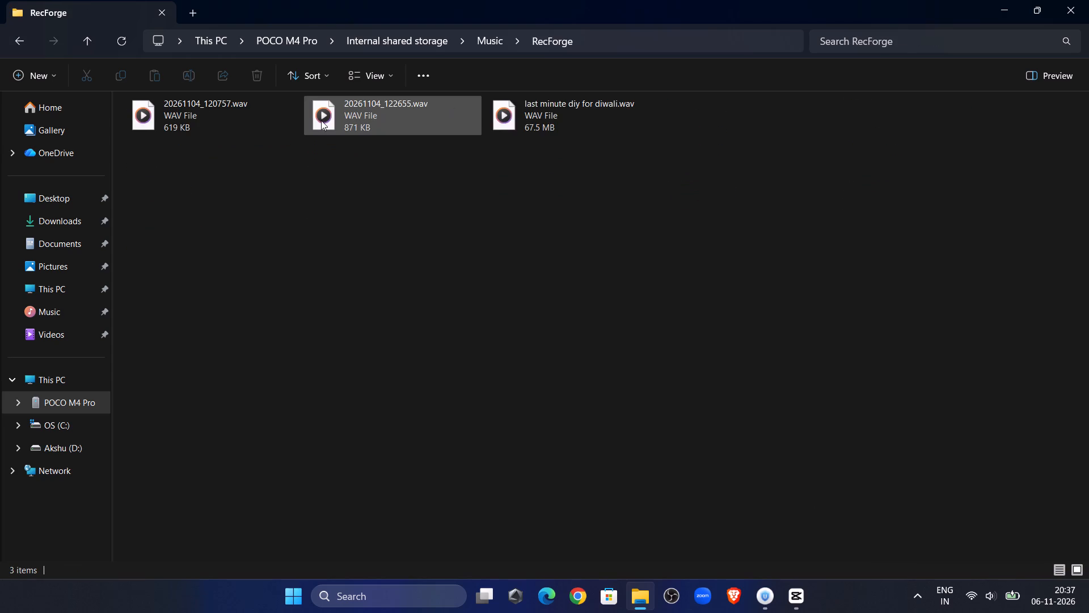
left_click(531, 121)
key("ctrl+x")
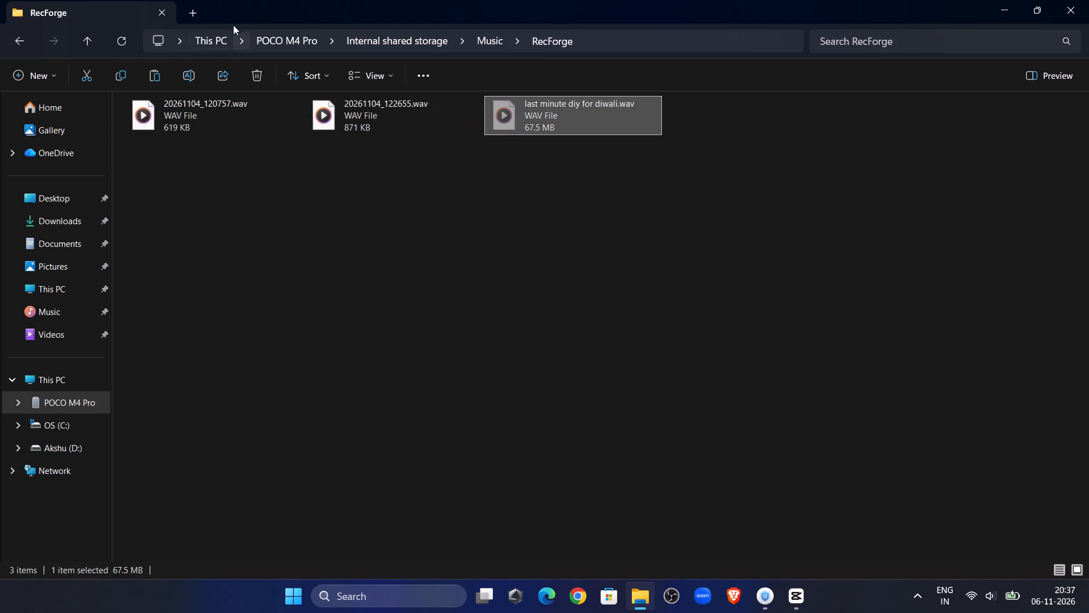
Paste the cut recording into the voiceover folder inside THE AVTAR-VOICEOVER FOLDER on drive D:, using a new Explorer tab.
left_click(192, 10)
double_click(403, 135)
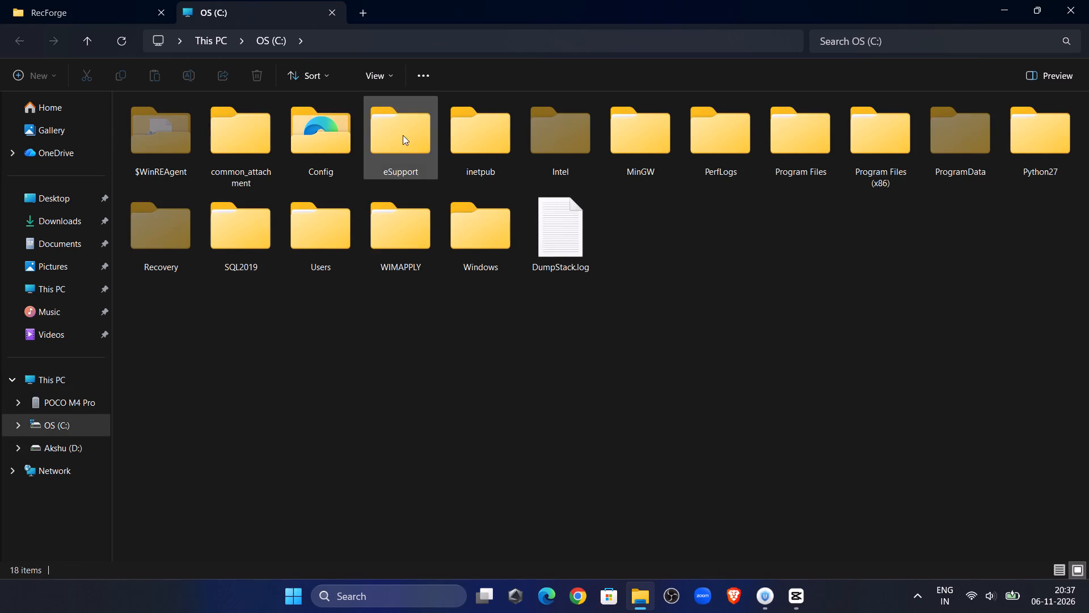
left_click(12, 41)
double_click(602, 119)
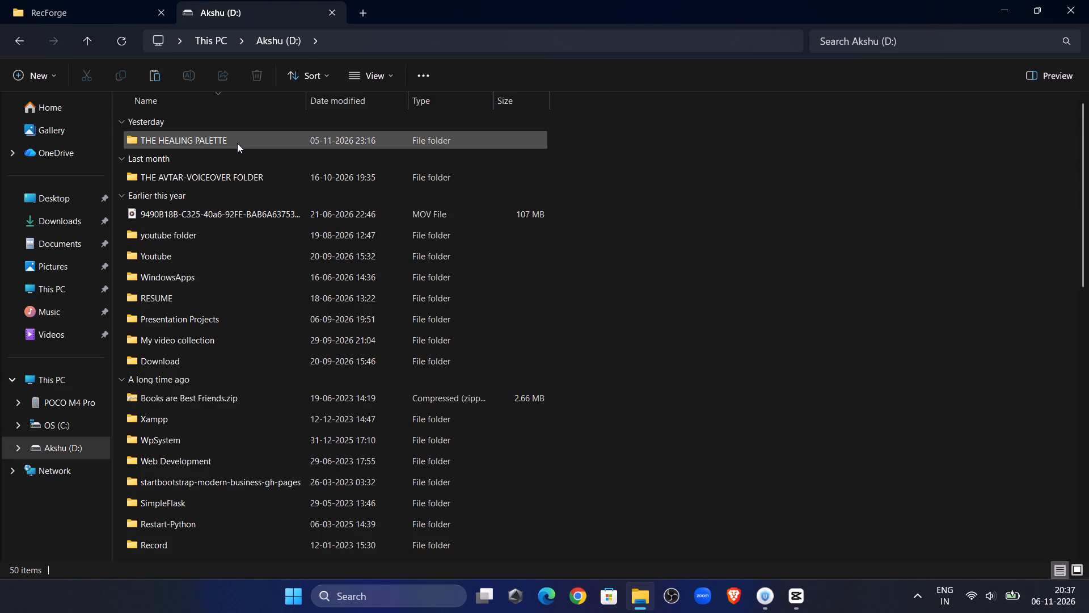
double_click(237, 143)
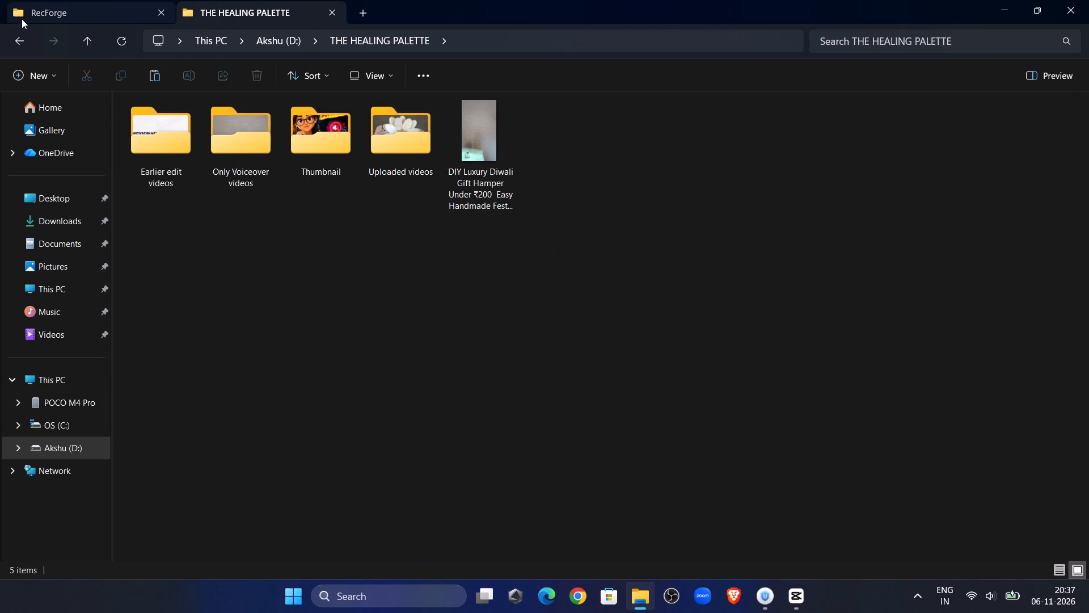
left_click(18, 47)
double_click(227, 181)
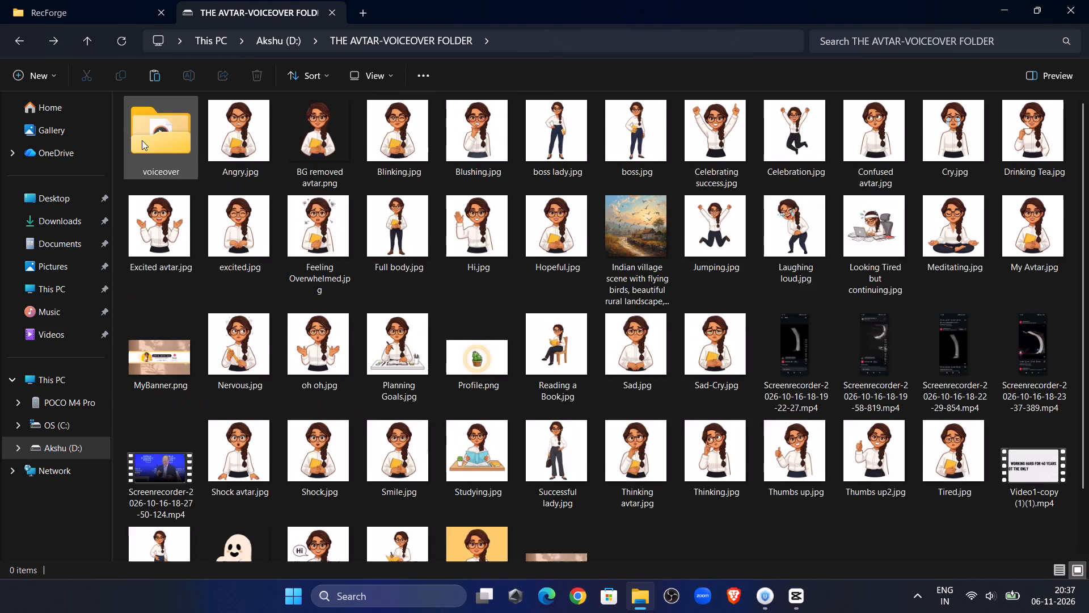
double_click(138, 139)
key("ctrl+v")
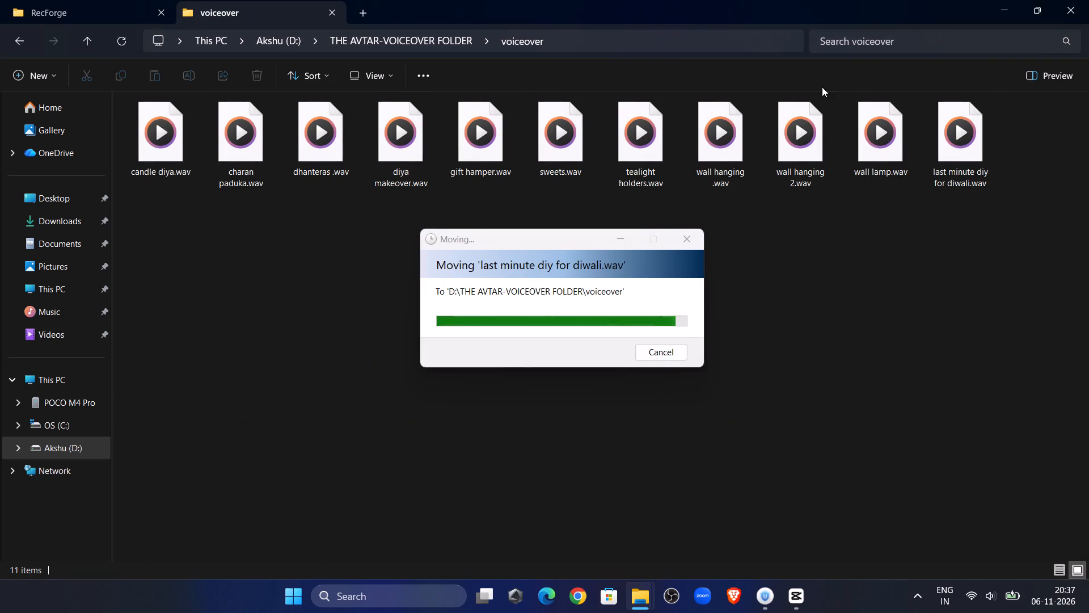
Move the DIY Luxury Diwali Gift Hamper video from THE HEALING PALETTE folder into its Uploaded videos subfolder.
left_click(18, 43)
left_click(18, 43)
left_click(264, 160)
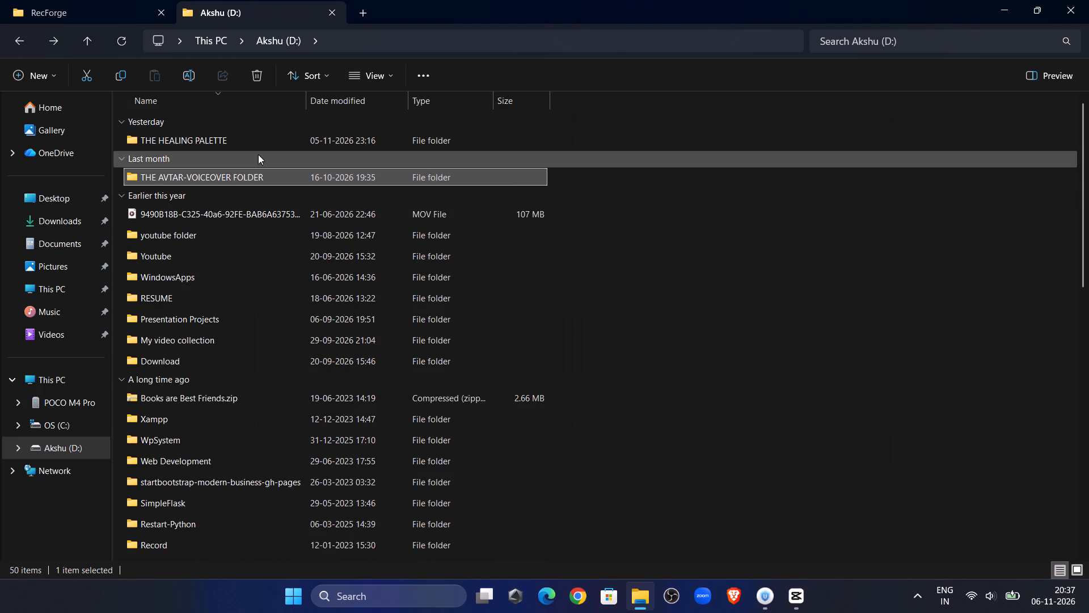
double_click(256, 142)
left_click(488, 135)
key("ctrl+x")
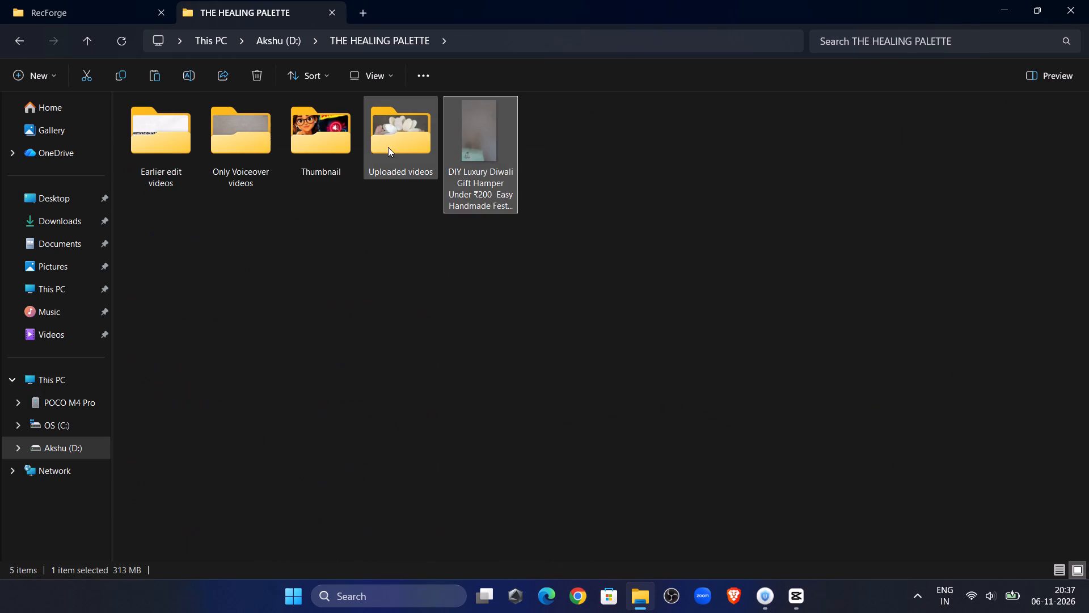
double_click(407, 149)
key("ctrl+v")
scroll(460, 342, "down", 3)
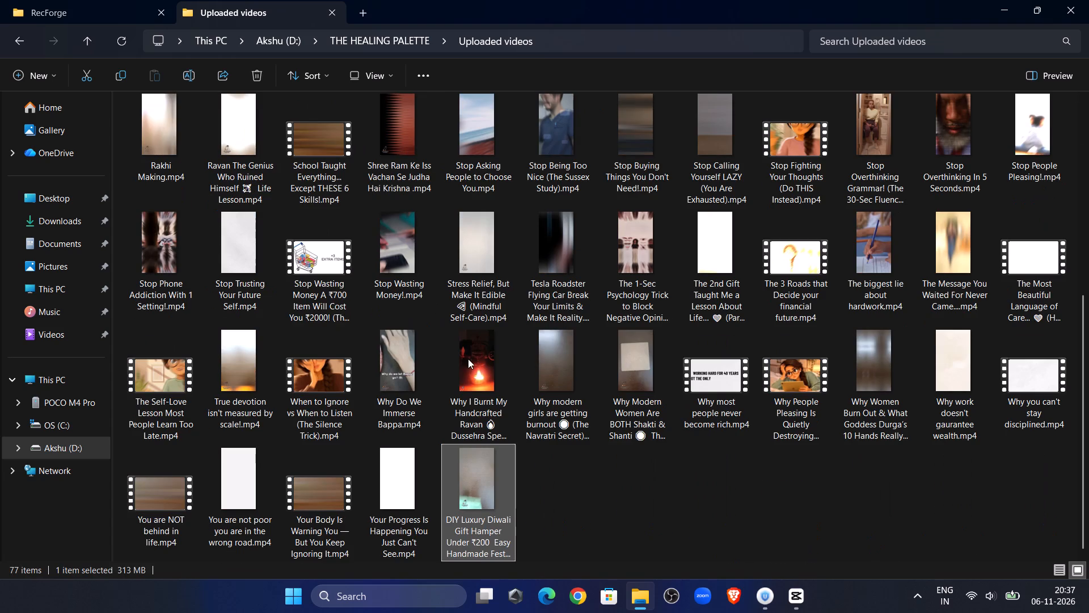
scroll(468, 359, "down", 3)
Close the extra Explorer tab and return the remaining one from RecForge to the This PC overview.
left_click(17, 29)
left_click(18, 34)
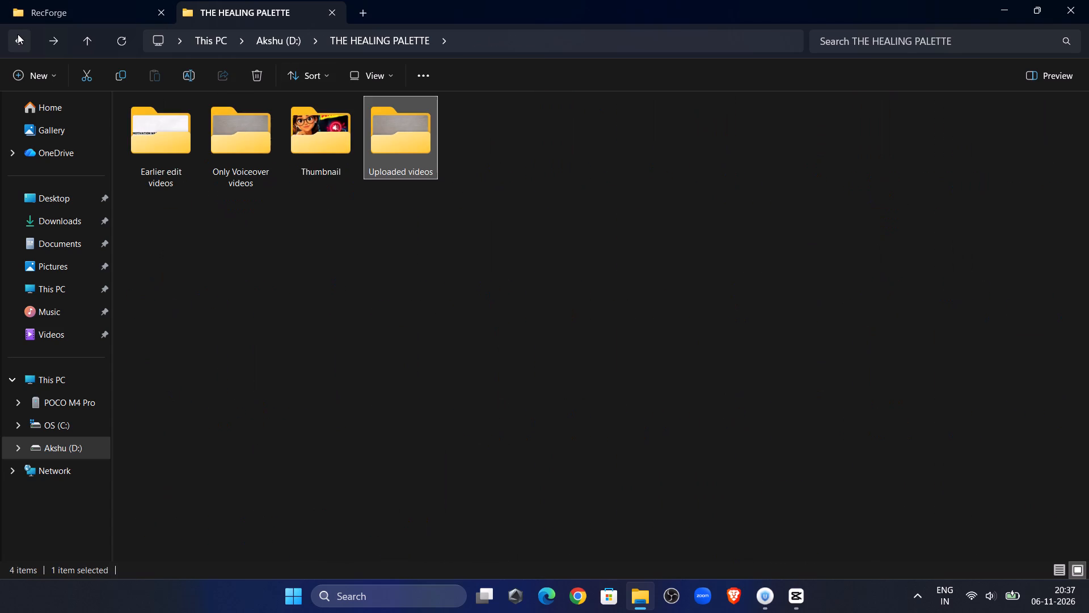
left_click(18, 34)
left_click(332, 12)
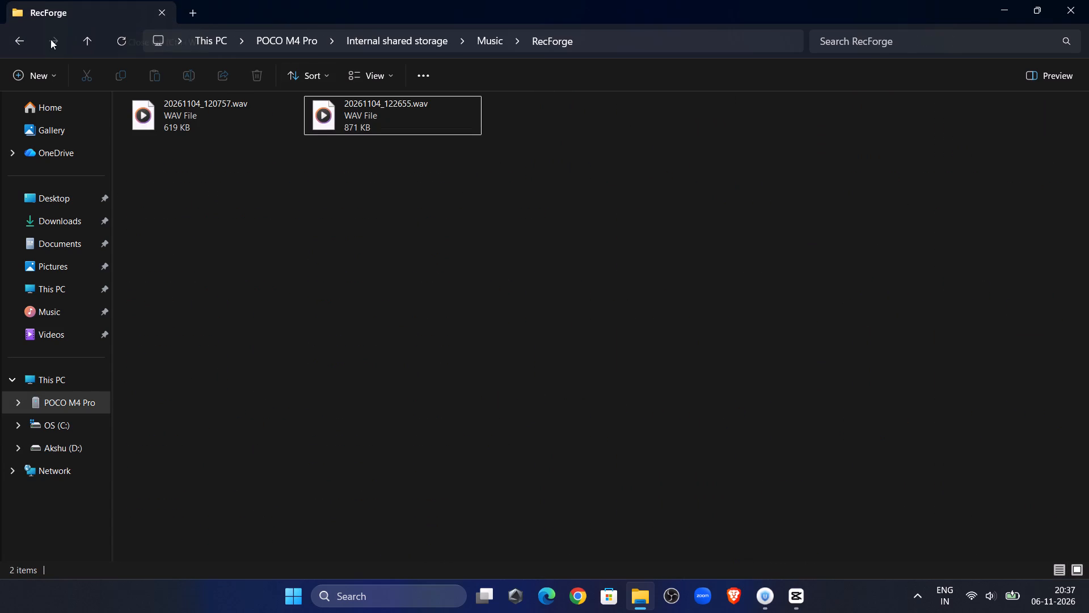
triple_click(18, 43)
left_click(18, 43)
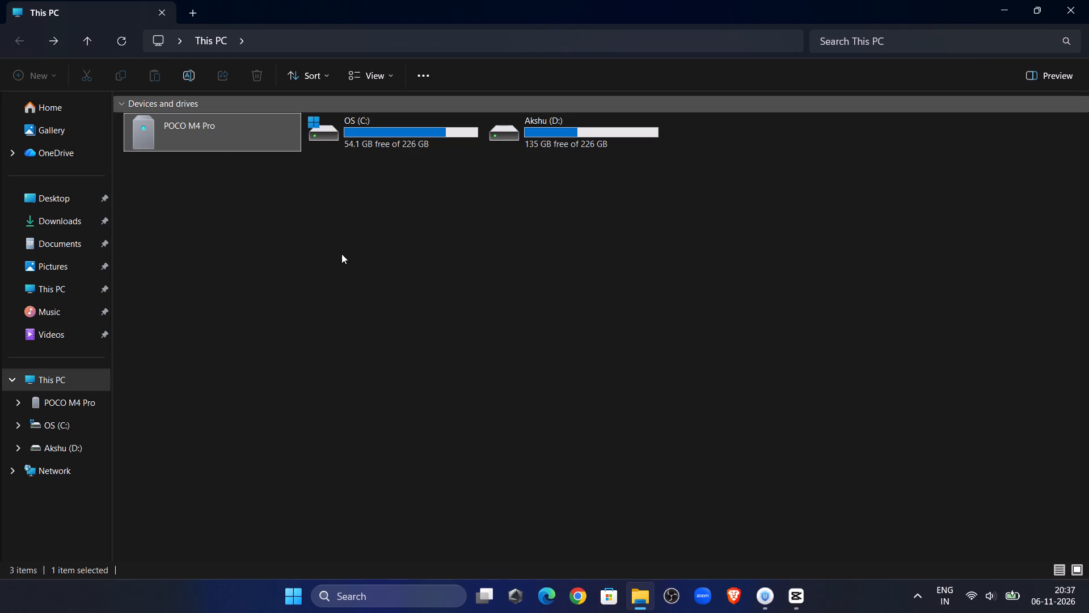
right_click(343, 257)
left_click(453, 428)
left_click(400, 325)
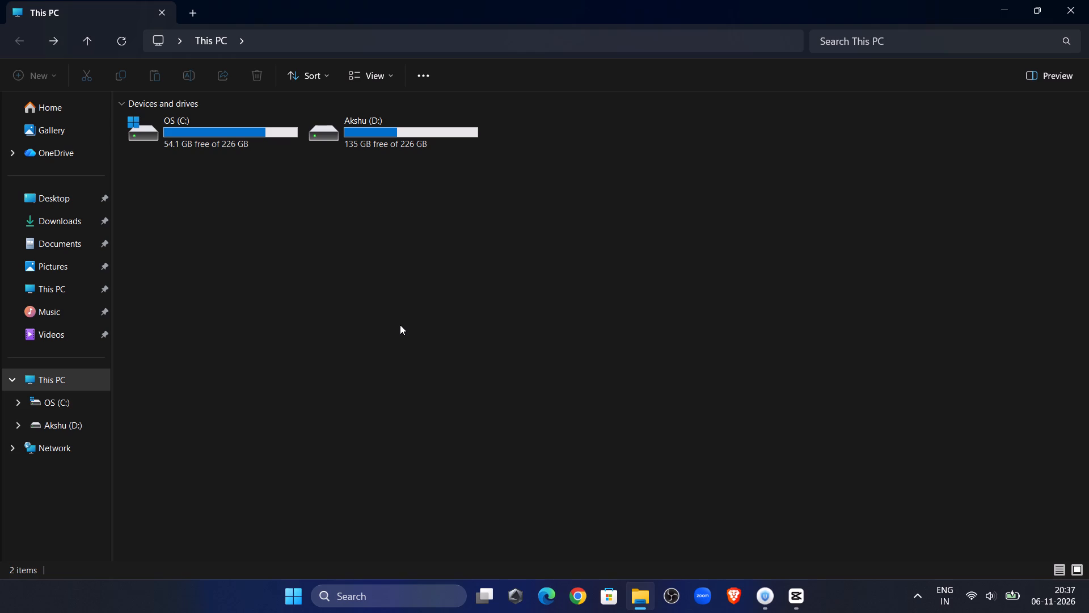
Switch back to CapCut and create a new project.
left_click(798, 600)
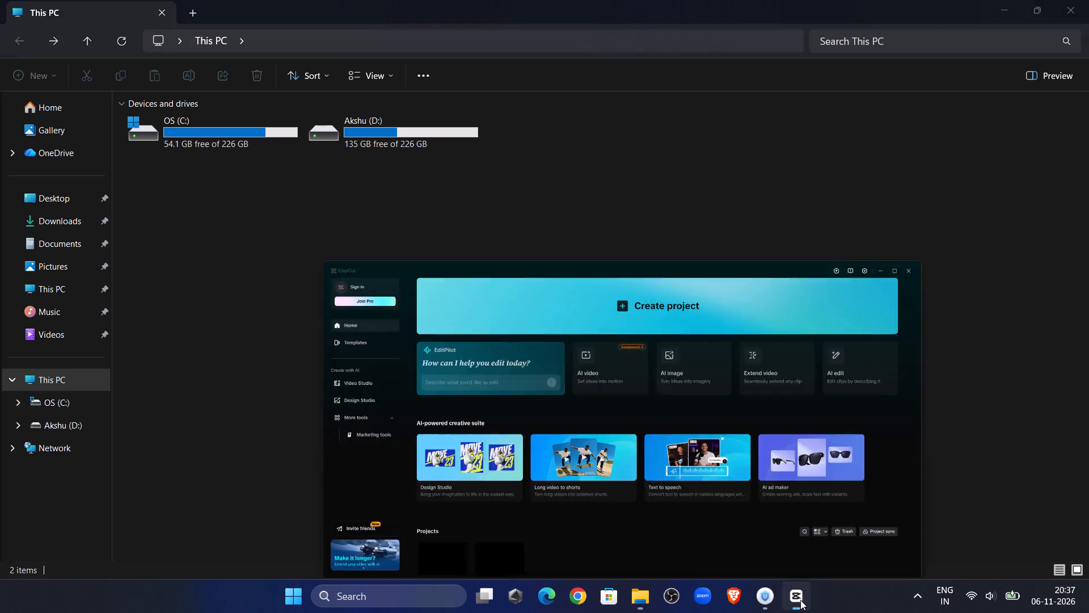
left_click(584, 86)
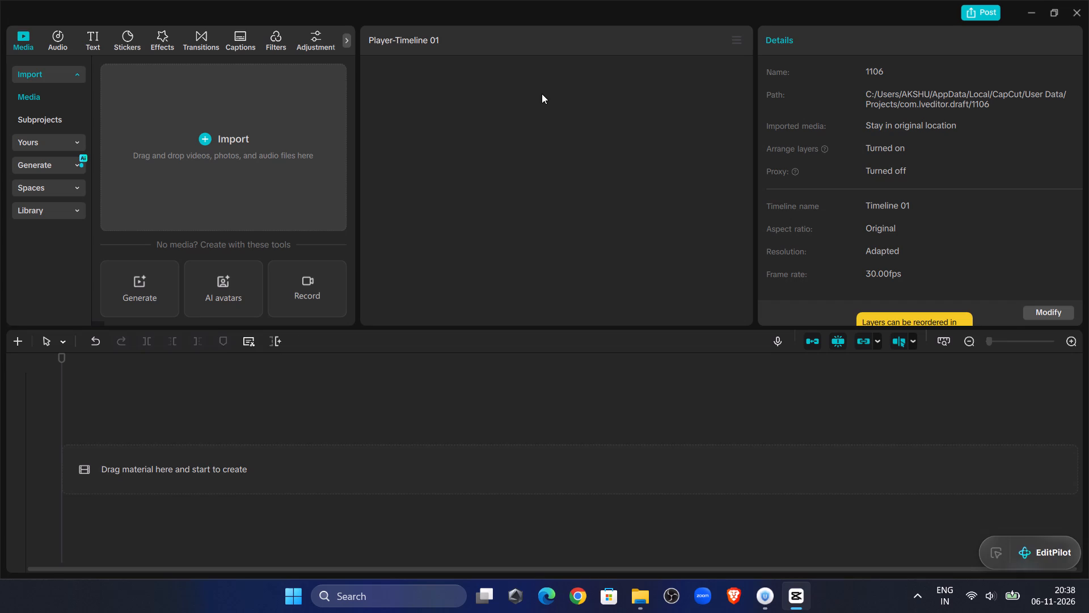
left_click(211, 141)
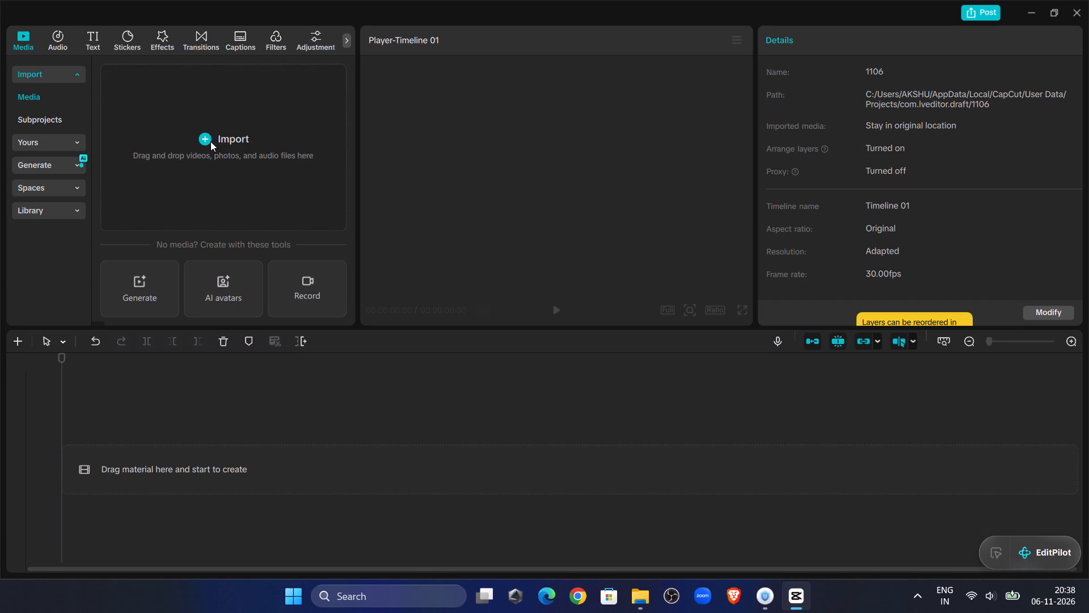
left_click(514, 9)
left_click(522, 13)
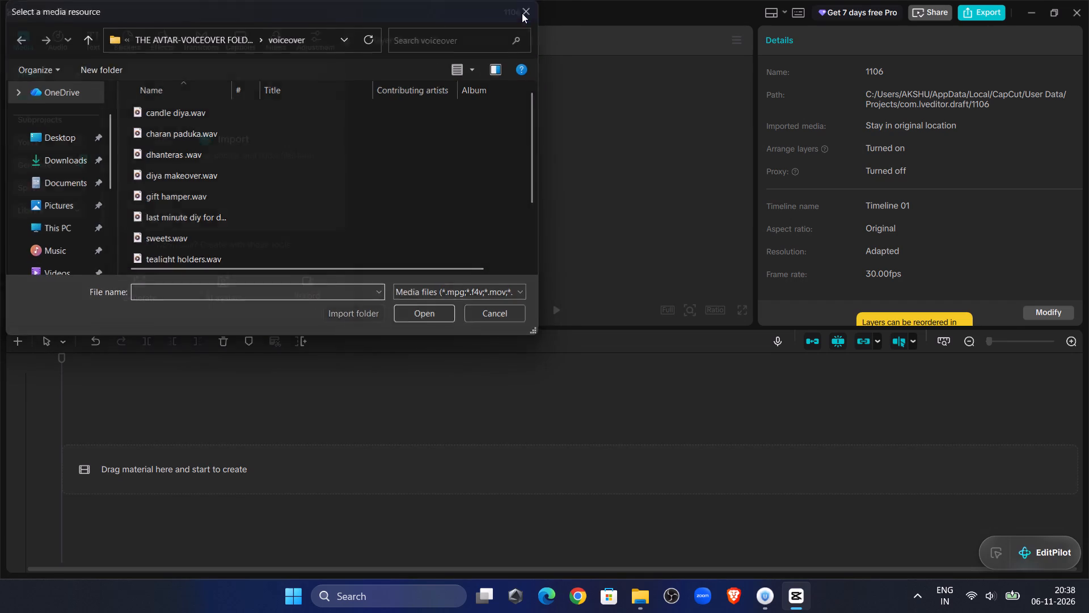
Import "last minute diy for diwali.wav" from the voiceover folder as audio and add it to the timeline.
left_click(61, 44)
left_click(53, 74)
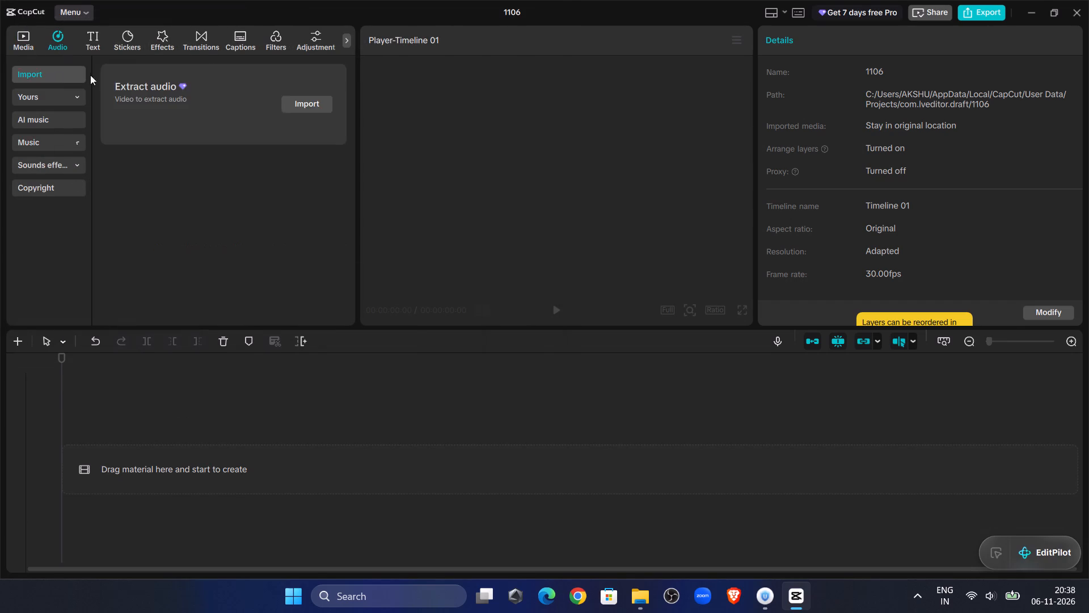
left_click(299, 103)
left_click(57, 72)
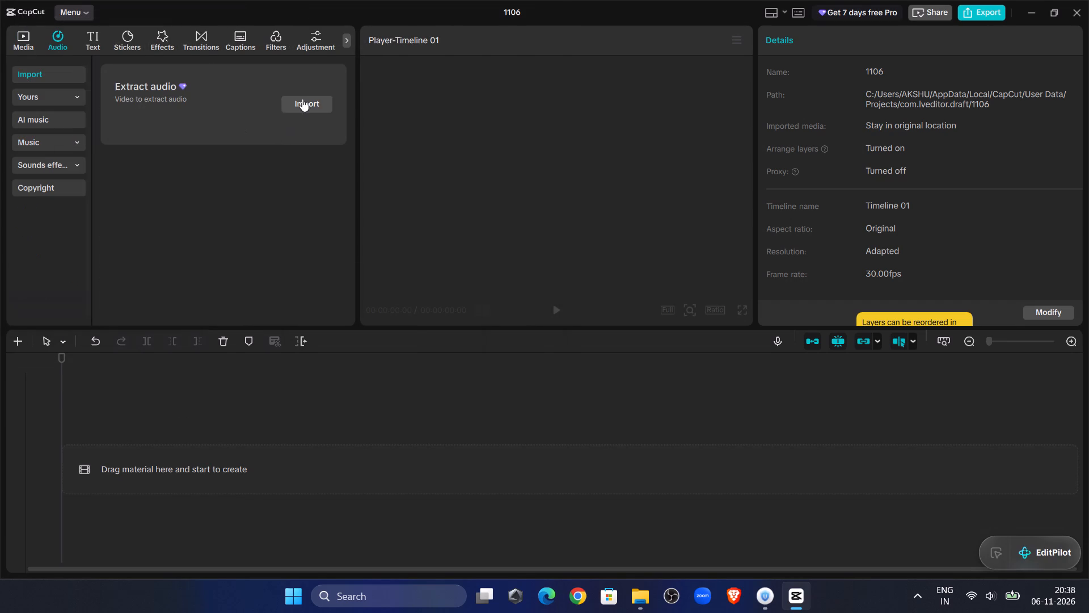
left_click(302, 99)
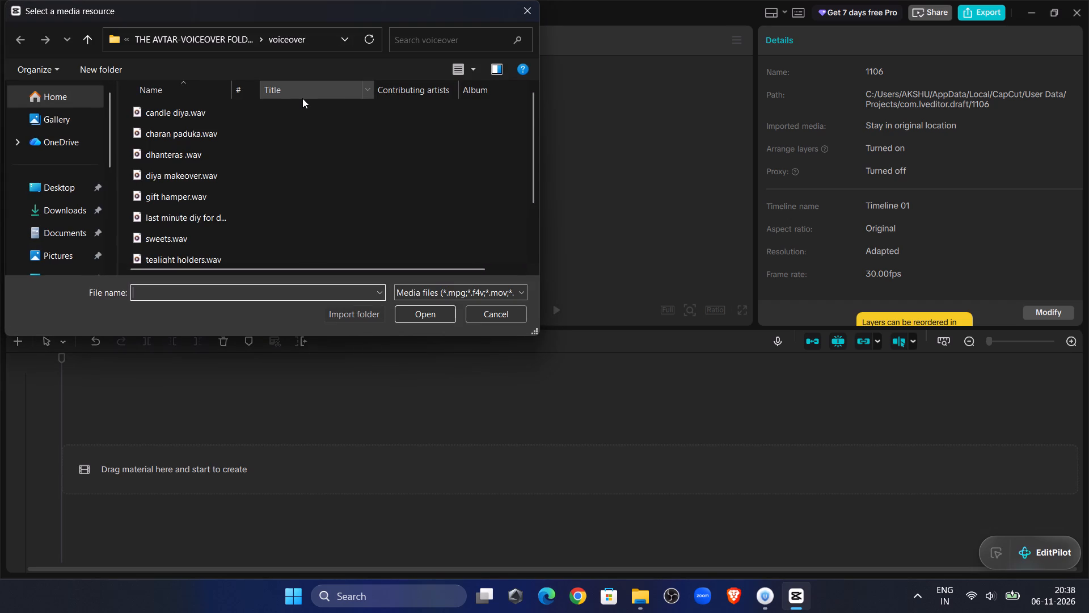
left_click(200, 224)
left_click(400, 321)
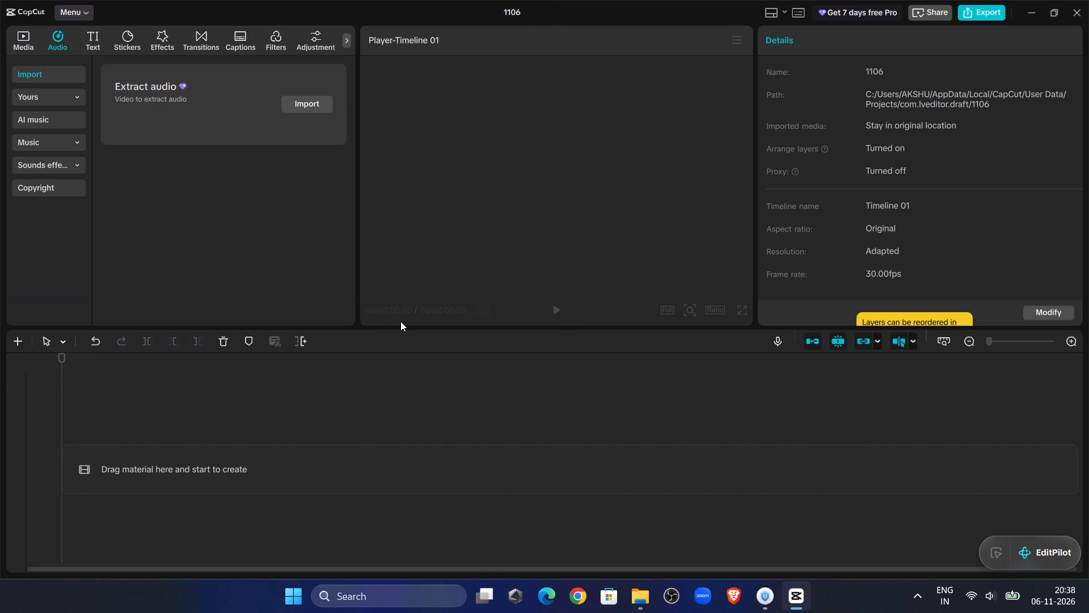
left_click(335, 106)
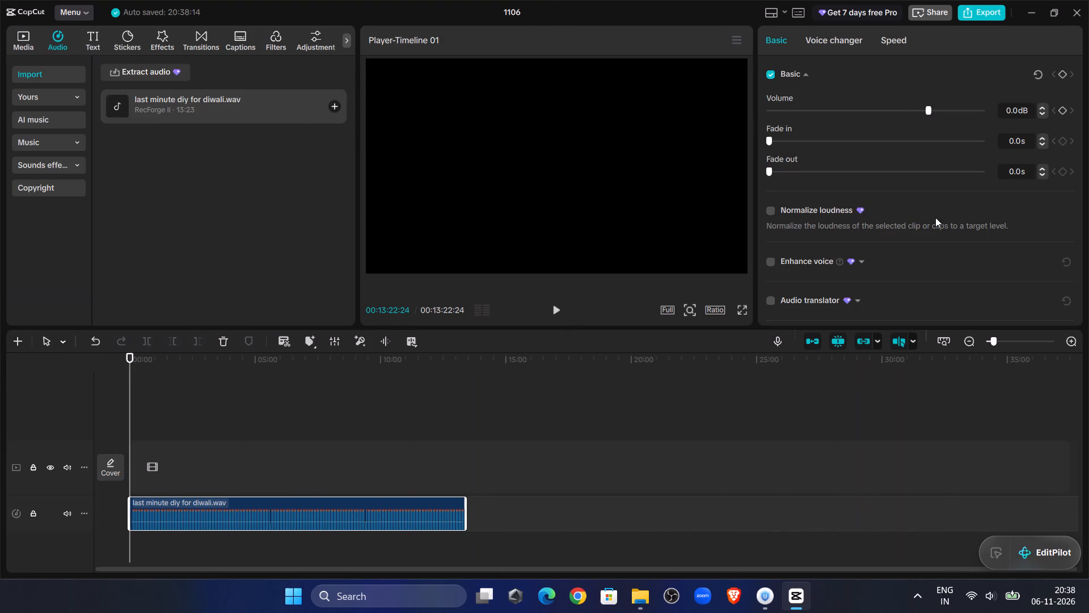
Raise the volume of the "last minute diy for diwali.wav" clip to 20.0 dB.
left_click_drag(928, 114, 1088, 139)
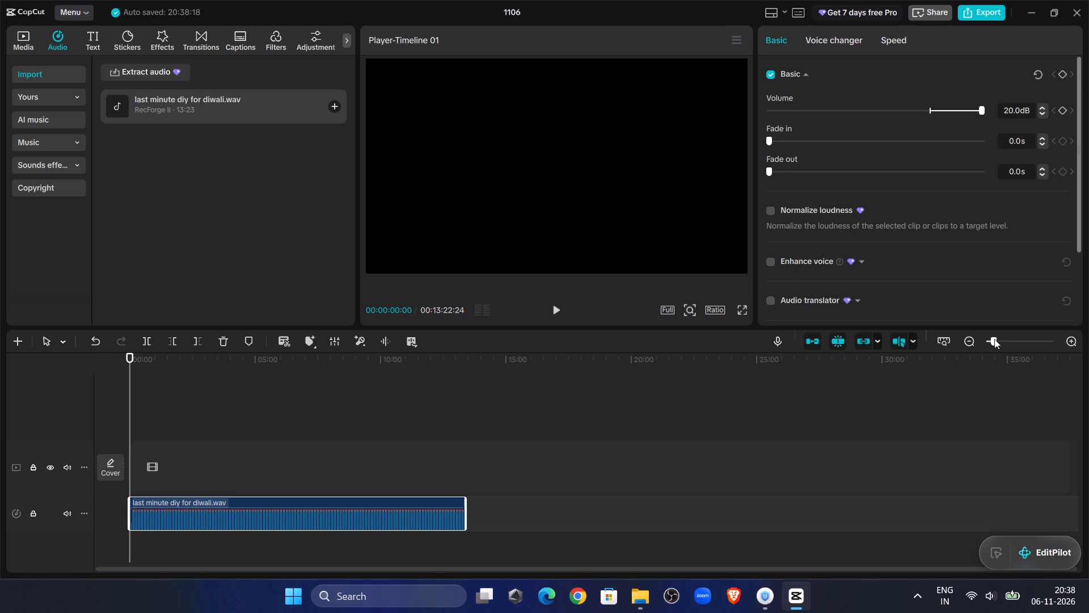
Turn on Enhance voice and Reduce noise for the "last minute diy for diwali.wav" clip.
left_click(1010, 343)
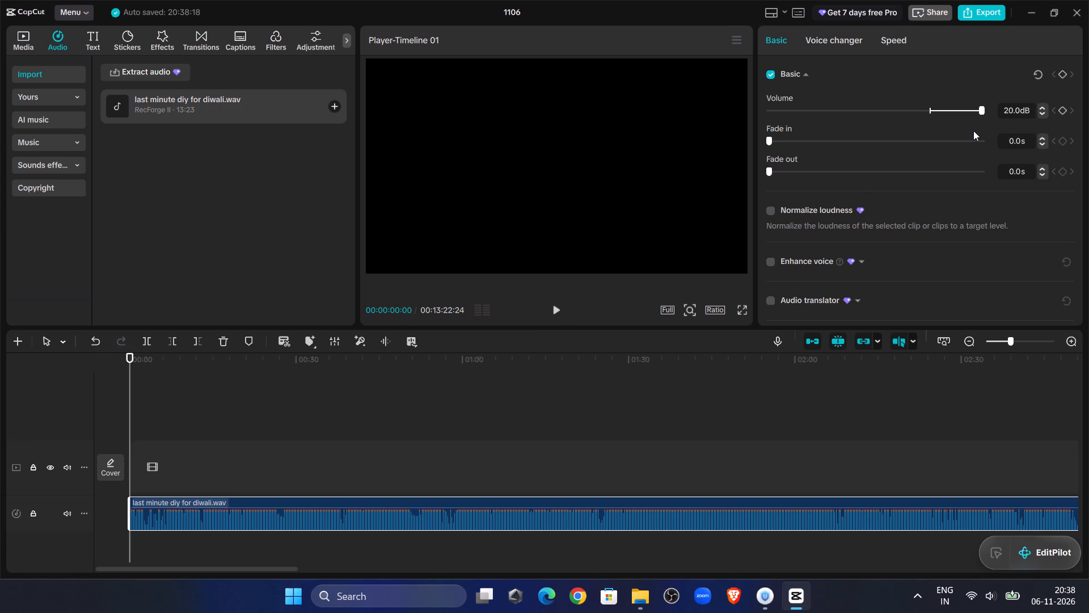
left_click(766, 264)
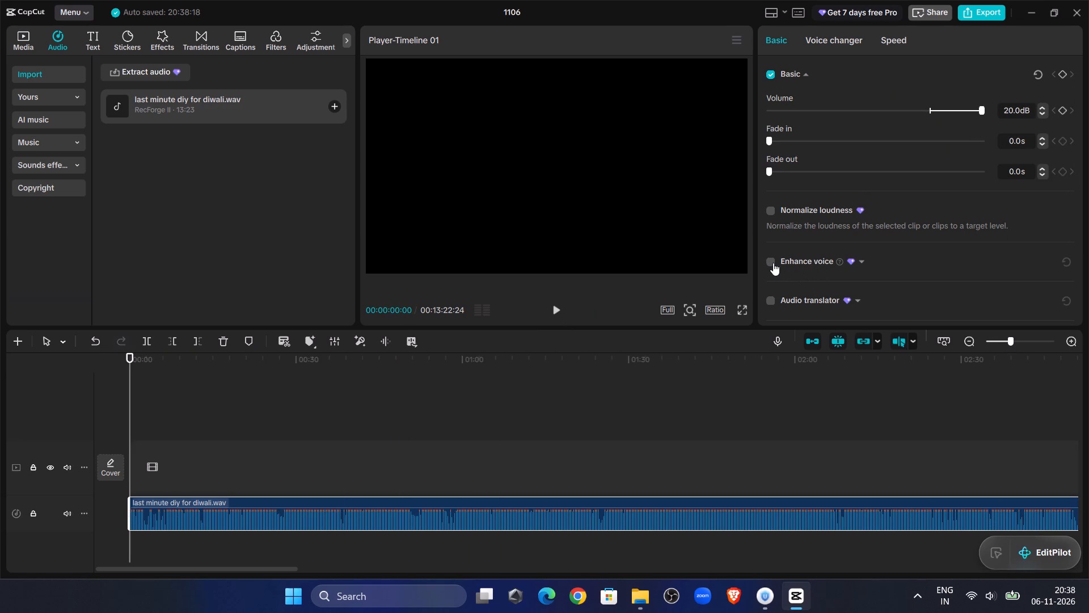
left_click(773, 263)
scroll(858, 213, "down", 2)
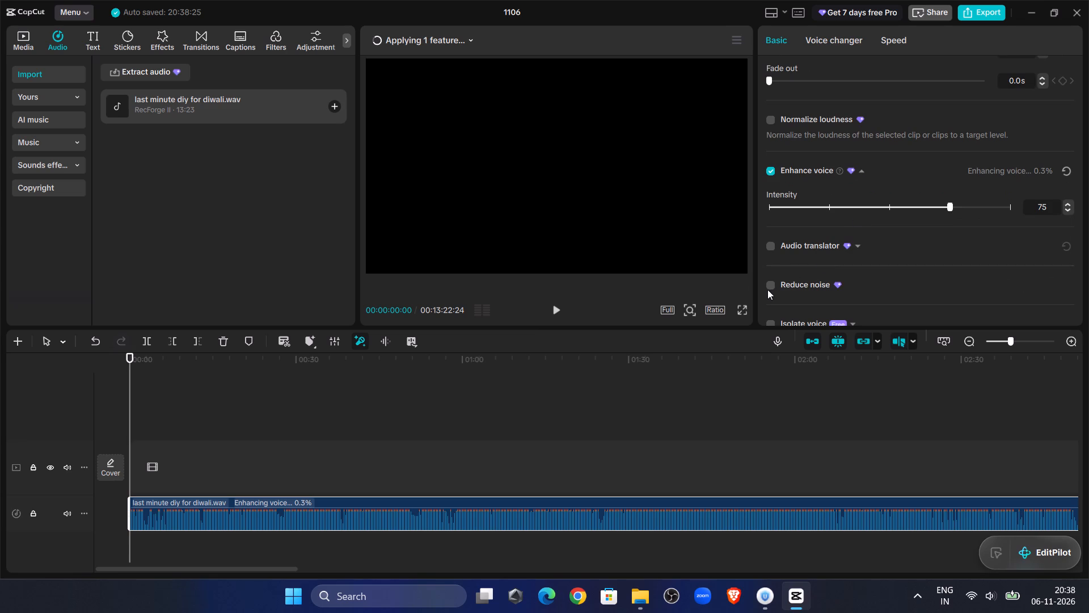
left_click(770, 287)
left_click(997, 346)
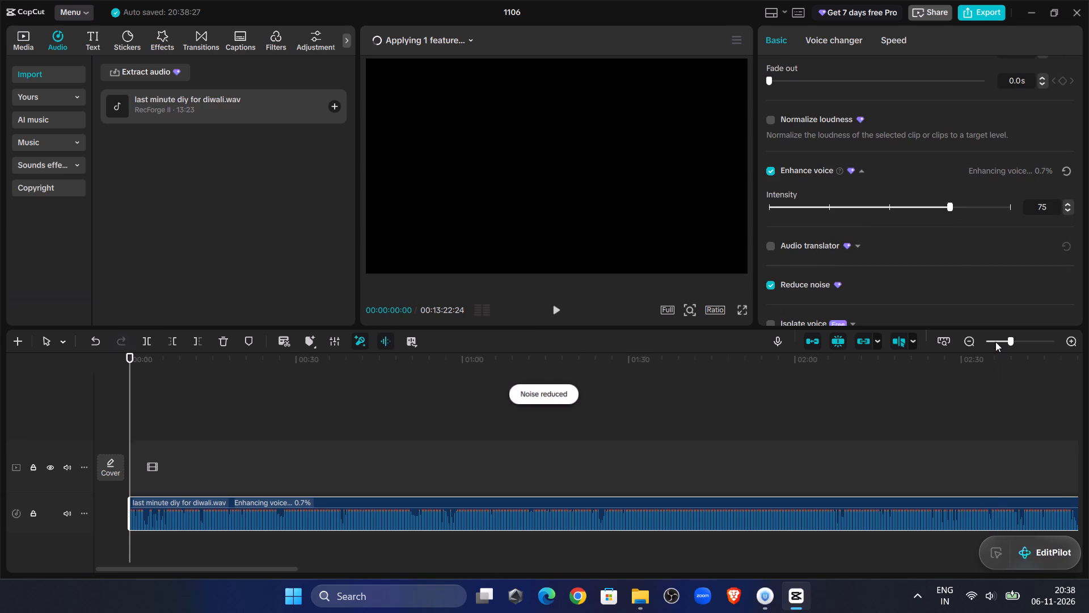
left_click(995, 342)
Show the hidden system tray icons.
left_click(916, 611)
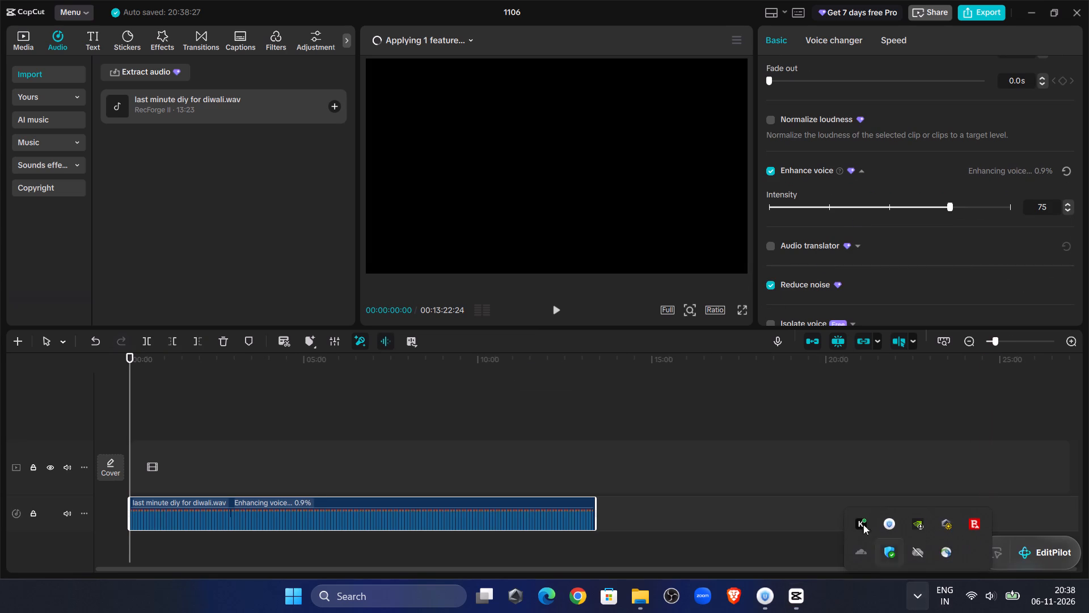